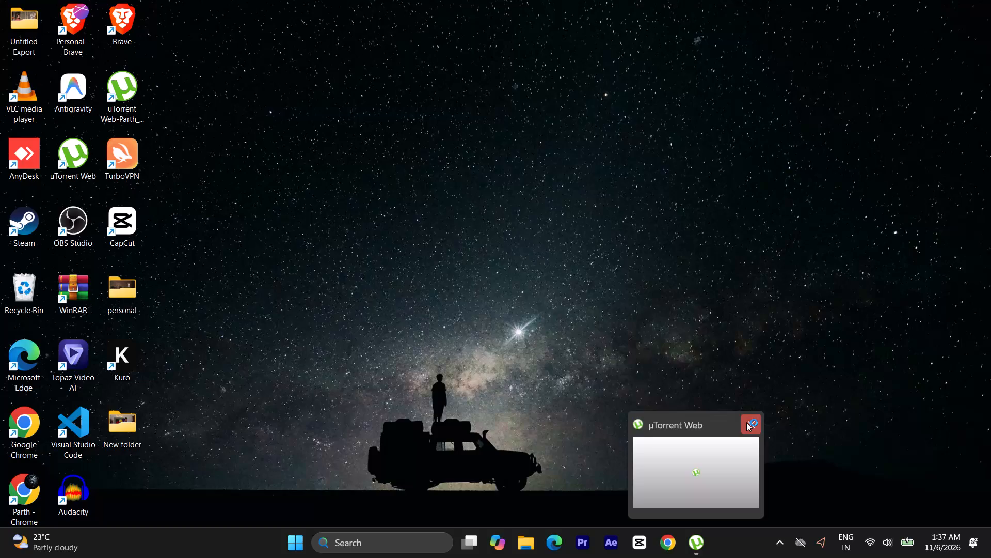
Close the running µTorrent Web window.
{"action": "left_click", "coordinate": [746, 422]}
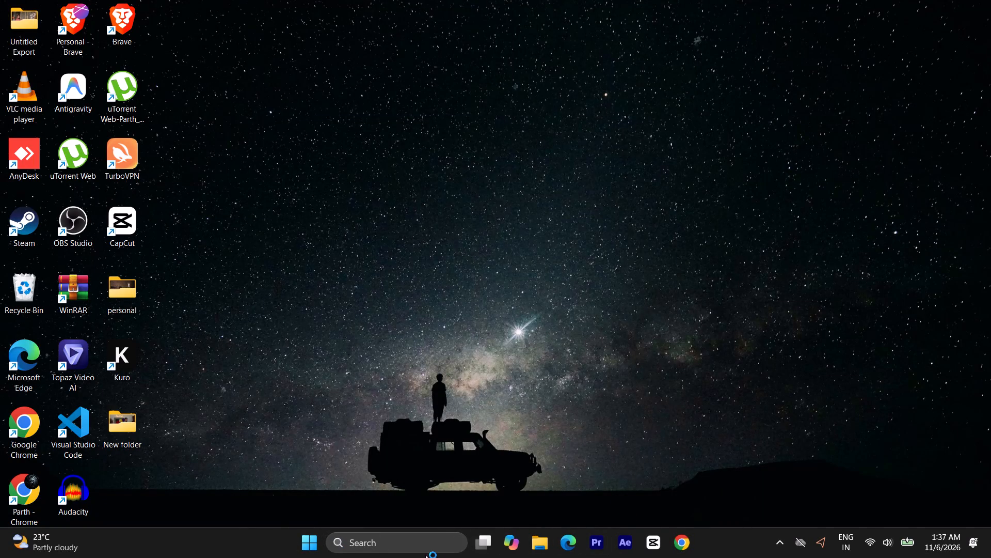
Search Windows for the Kuro app and launch it.
{"action": "left_click", "coordinate": [414, 551]}
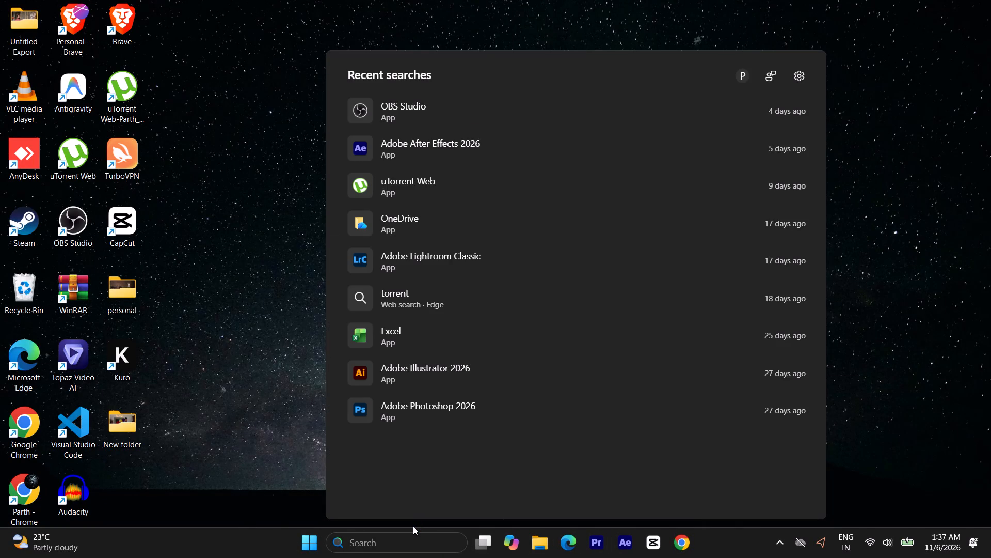
{"action": "type", "text": "kur"}
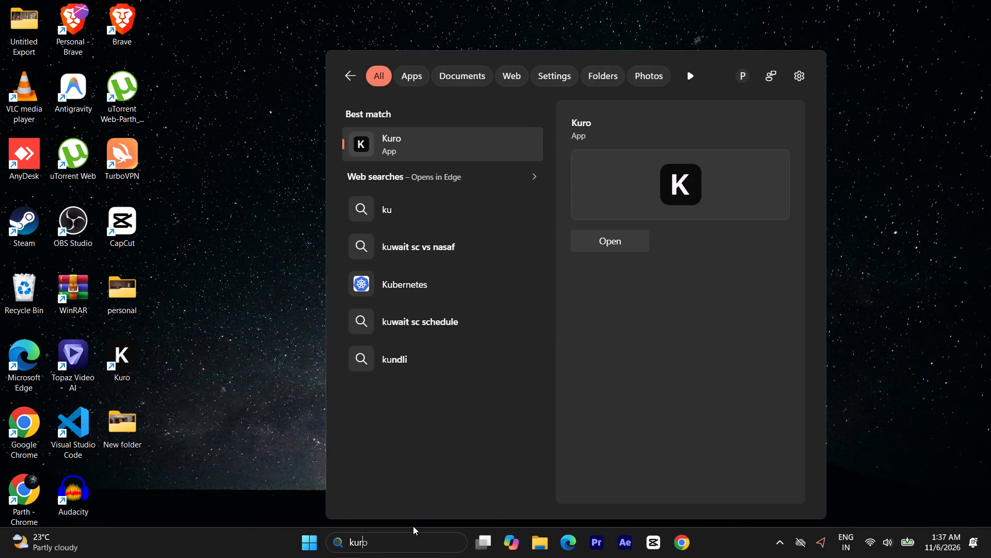
{"action": "left_click", "coordinate": [615, 242]}
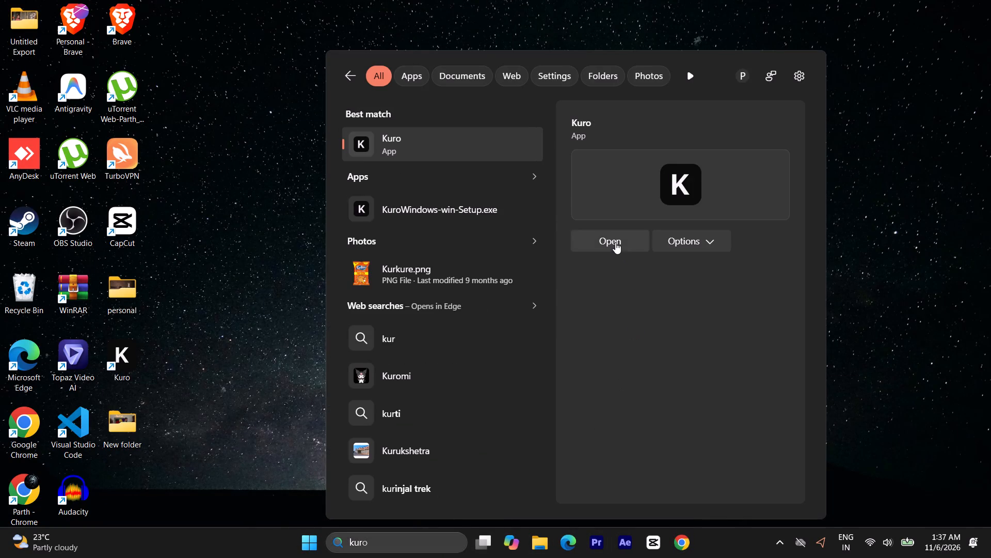
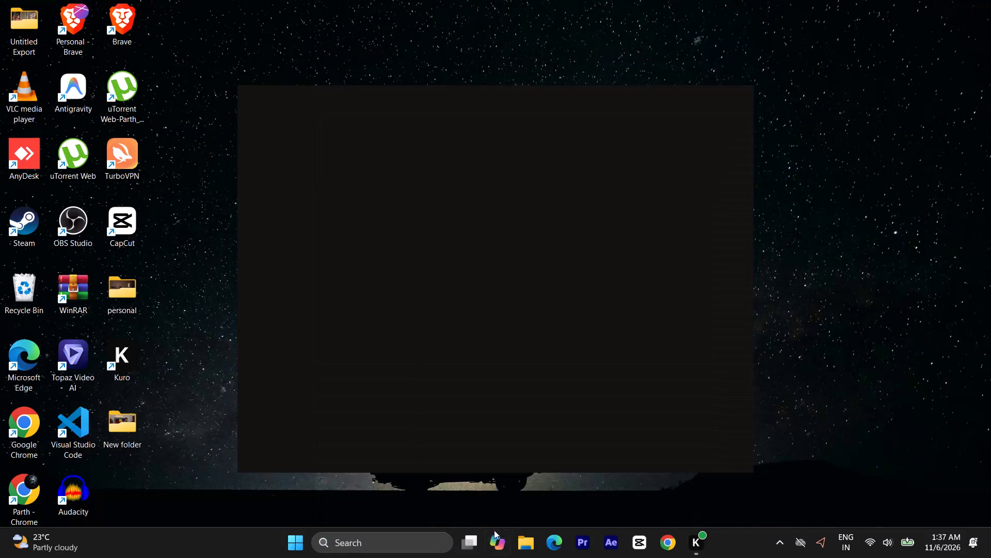
Open the project file soumya di.aep from the Downloads folder in After Effects and dismiss the disk cache warning.
{"action": "left_click", "coordinate": [523, 537]}
{"action": "double_click", "coordinate": [258, 291]}
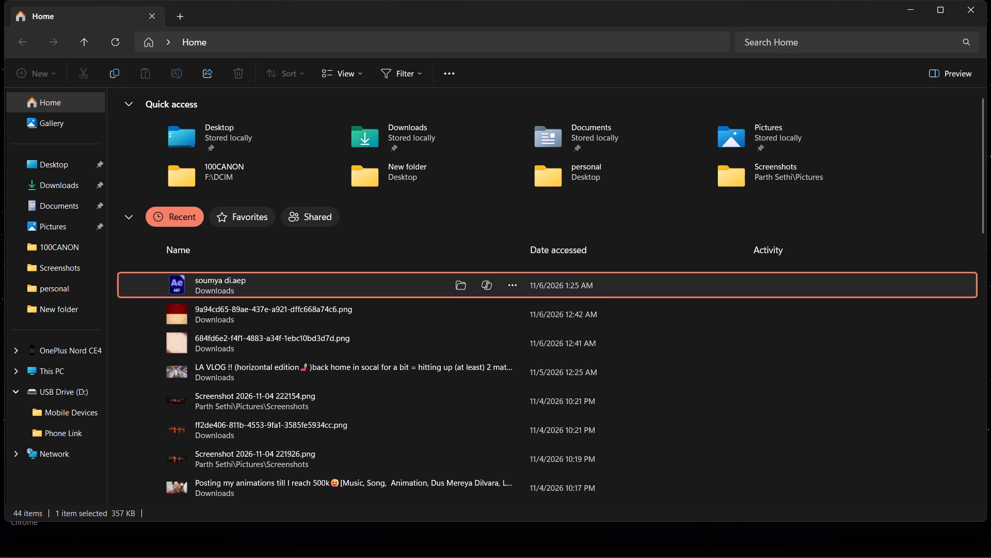
{"action": "double_click", "coordinate": [310, 278]}
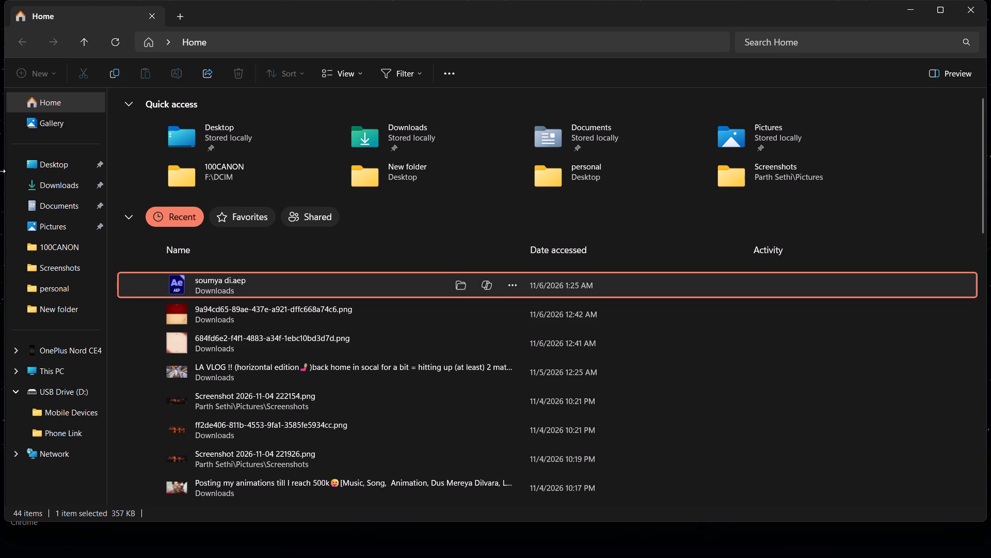
{"action": "left_click", "coordinate": [53, 197]}
{"action": "left_click", "coordinate": [63, 187]}
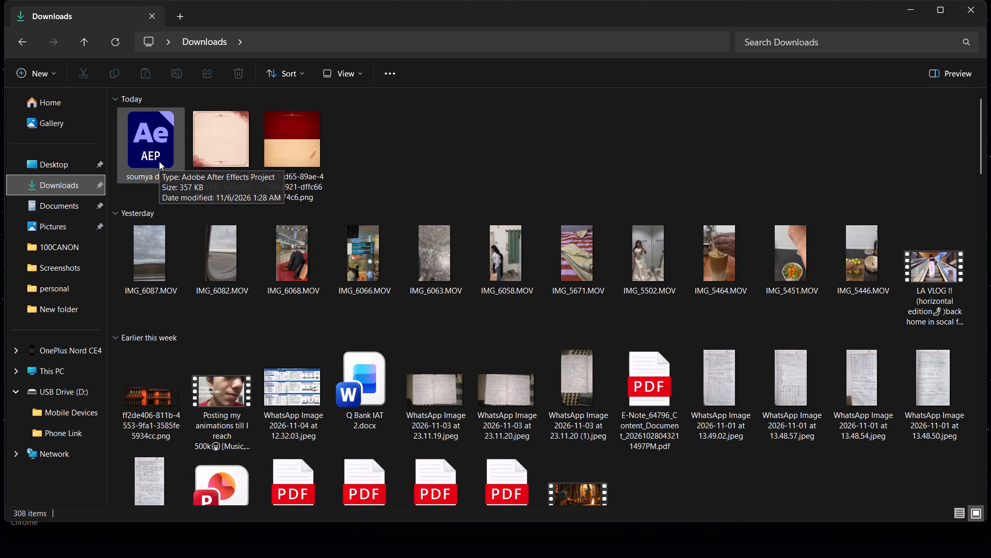
{"action": "double_click", "coordinate": [159, 161]}
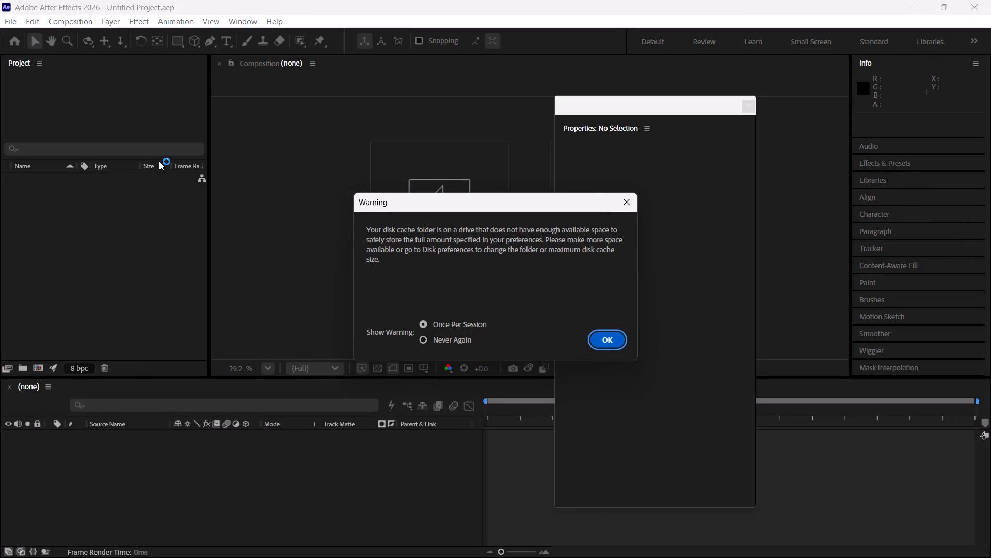
{"action": "left_click", "coordinate": [620, 342]}
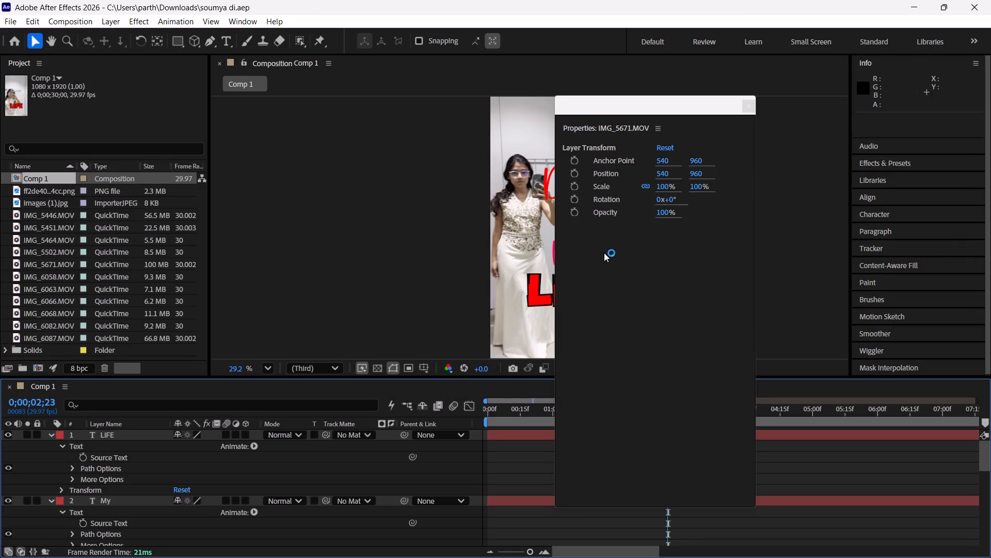
Move the floating Properties panel off the composition preview so the whole title is uncovered.
{"action": "left_click_drag", "start_coordinate": [625, 100], "coordinate": [152, 105]}
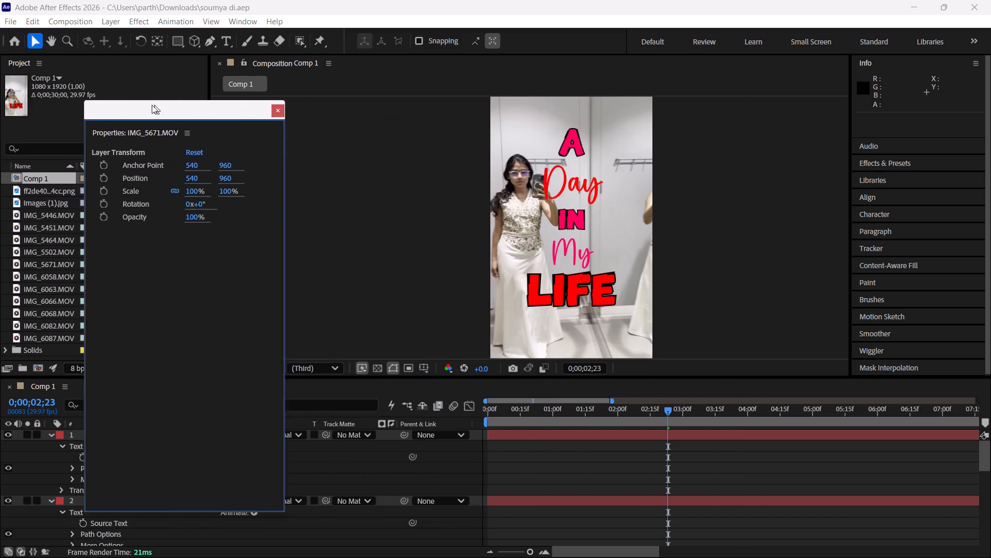
{"action": "left_click_drag", "start_coordinate": [152, 105], "coordinate": [32, 105]}
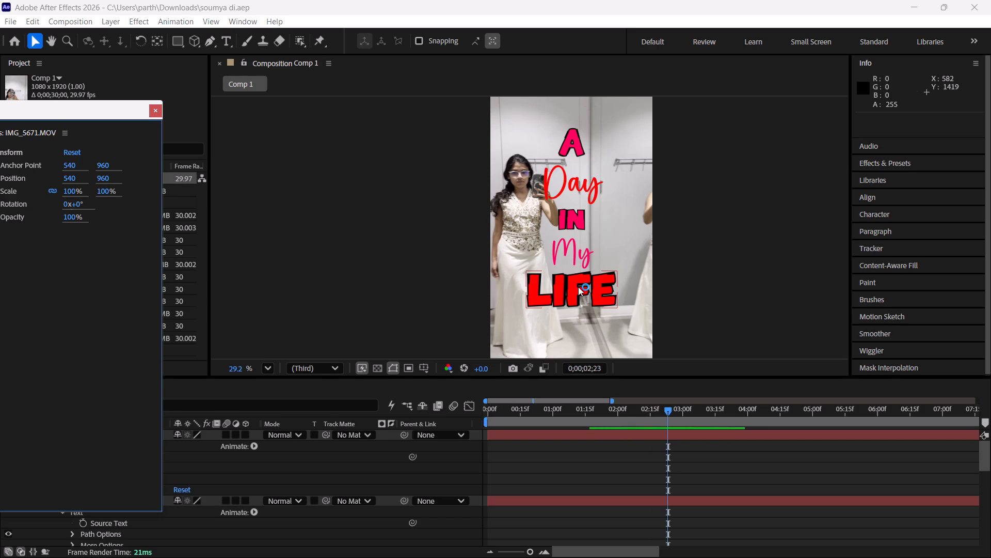
Select the word IN in the composition's title for editing and bring its text properties fully into view.
{"action": "double_click", "coordinate": [574, 227]}
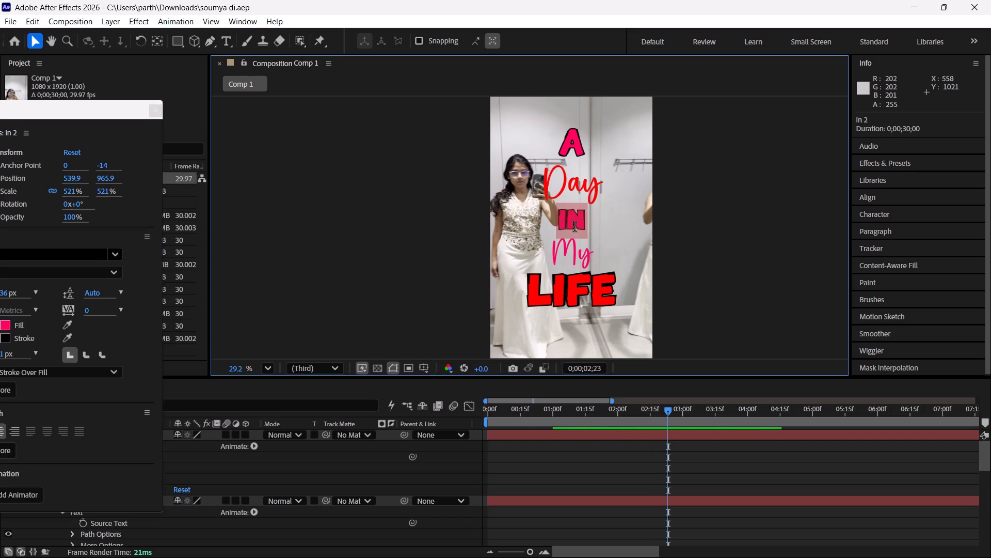
{"action": "left_click_drag", "start_coordinate": [57, 110], "coordinate": [158, 110]}
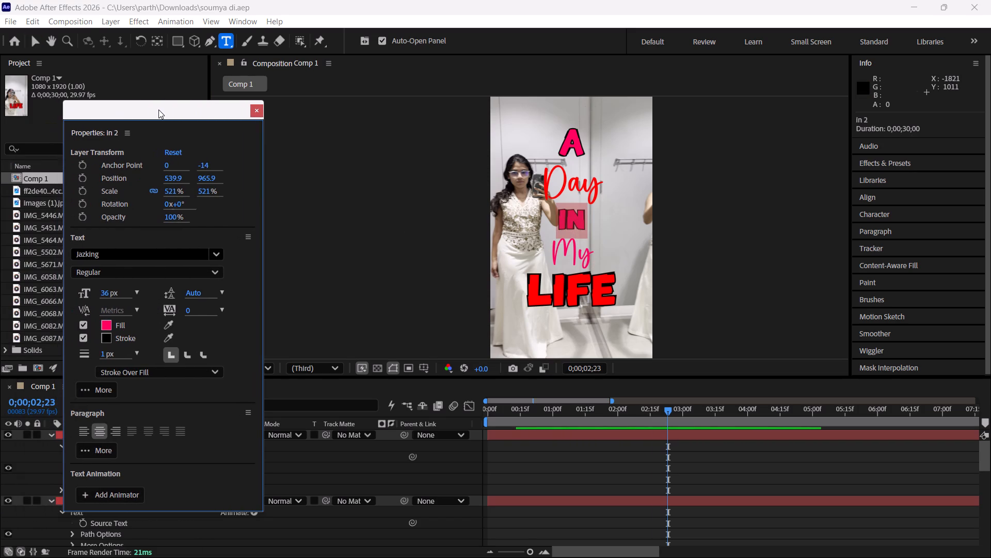
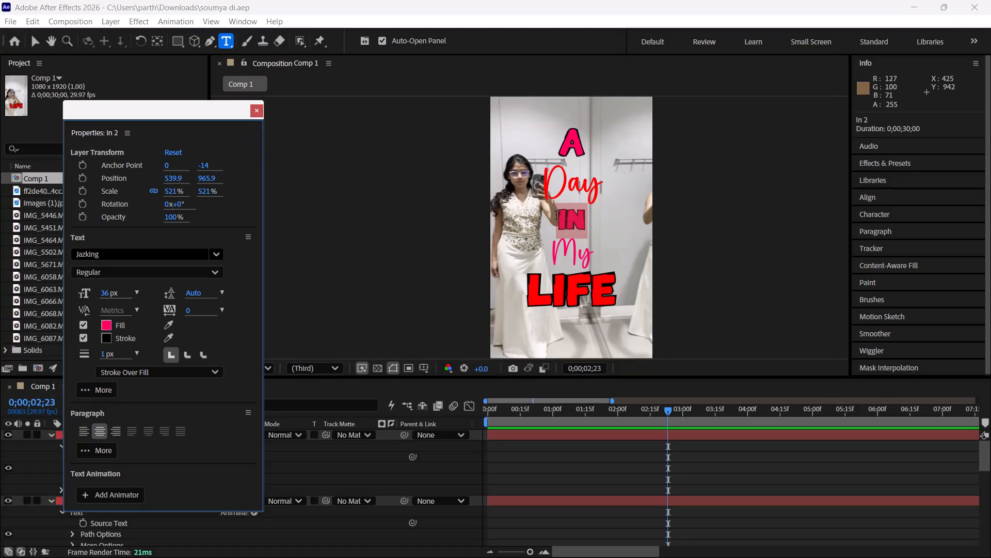
Deselect the text and collapse the expanded title text layers in the timeline.
{"action": "left_click", "coordinate": [572, 141]}
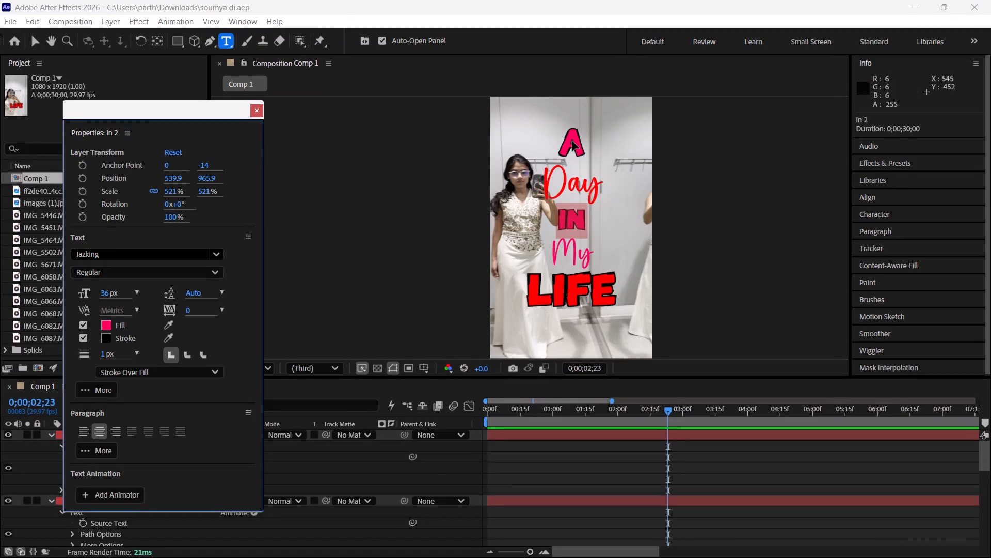
{"action": "left_click", "coordinate": [47, 441]}
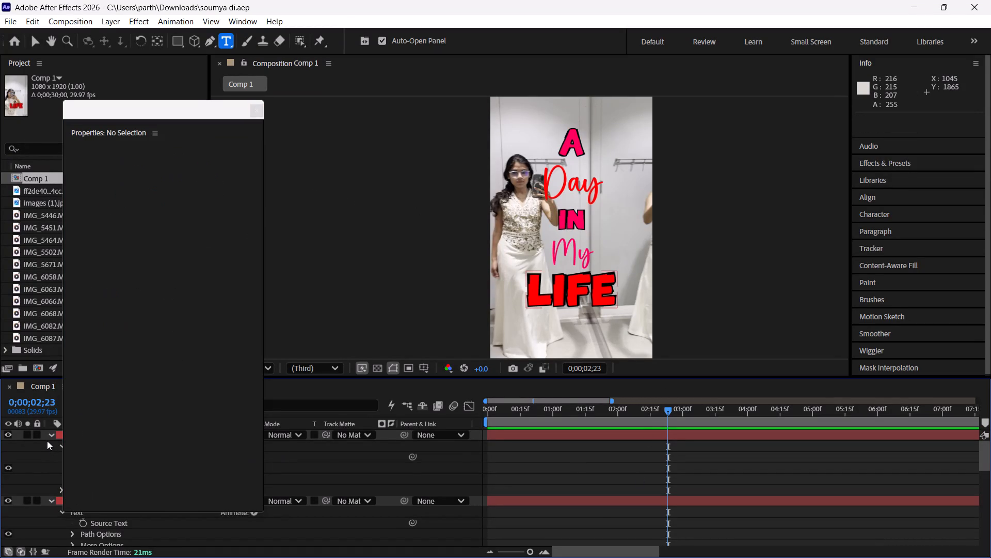
{"action": "left_click", "coordinate": [50, 435]}
{"action": "left_click", "coordinate": [52, 447]}
{"action": "left_click", "coordinate": [52, 457]}
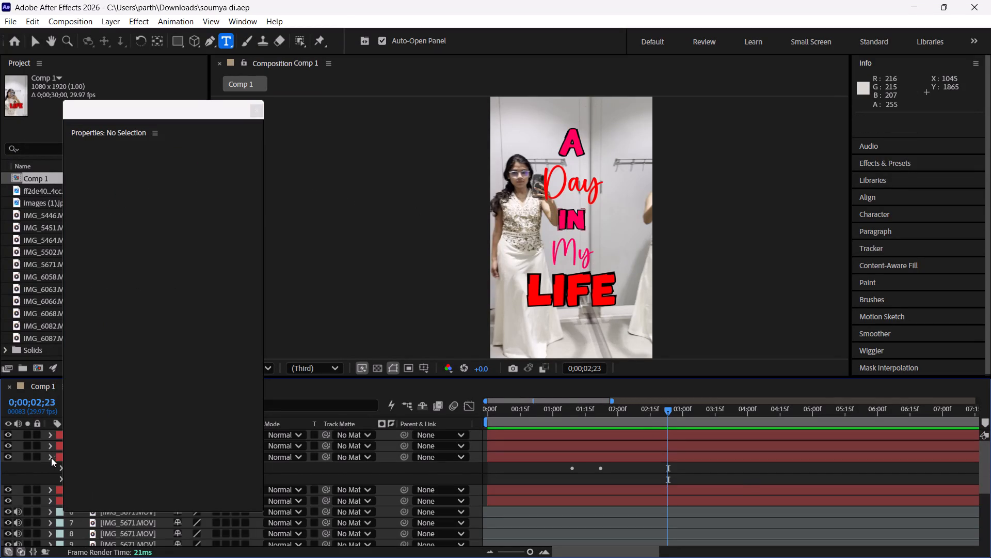
Change the title word A to the Sweety font and turn off its stroke.
{"action": "double_click", "coordinate": [512, 480]}
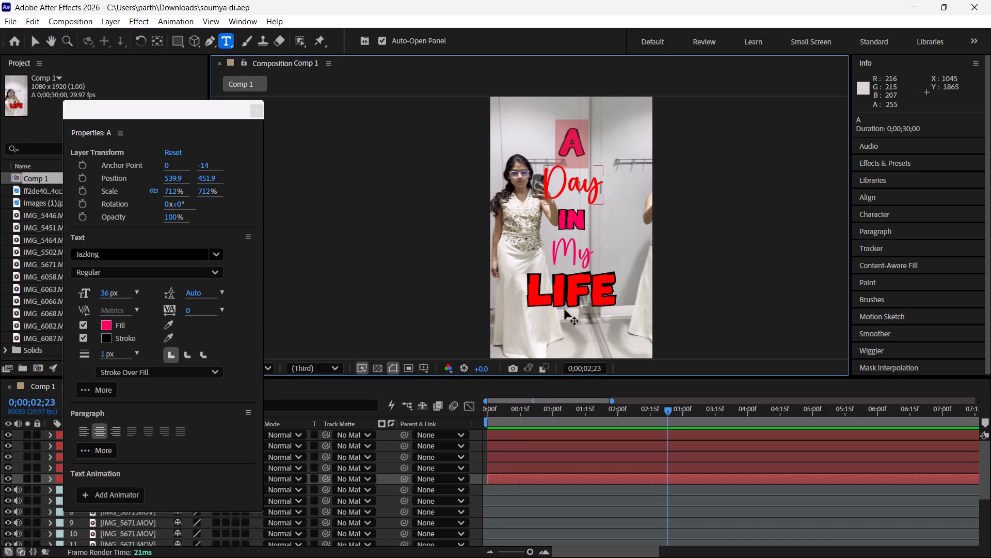
{"action": "left_click", "coordinate": [164, 253]}
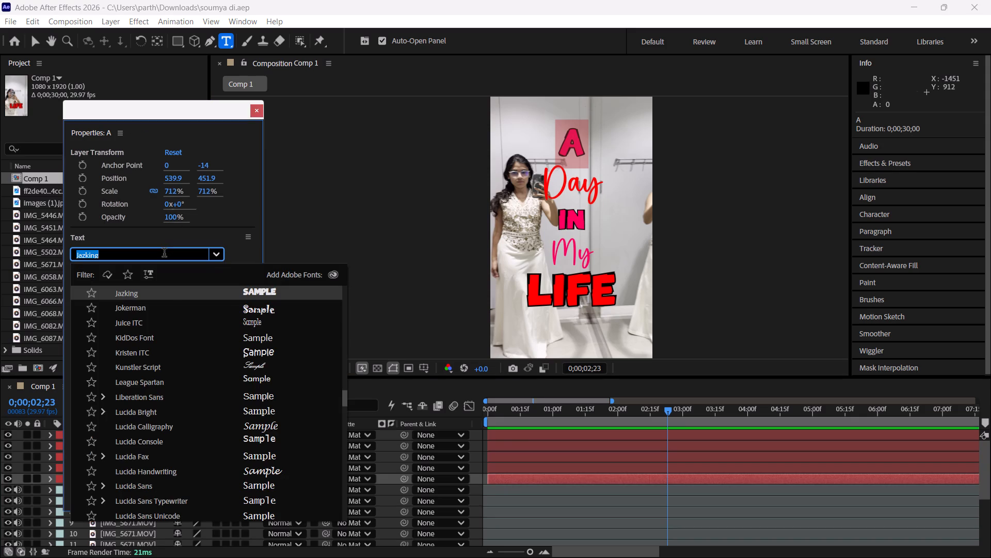
{"action": "type", "text": "swee"}
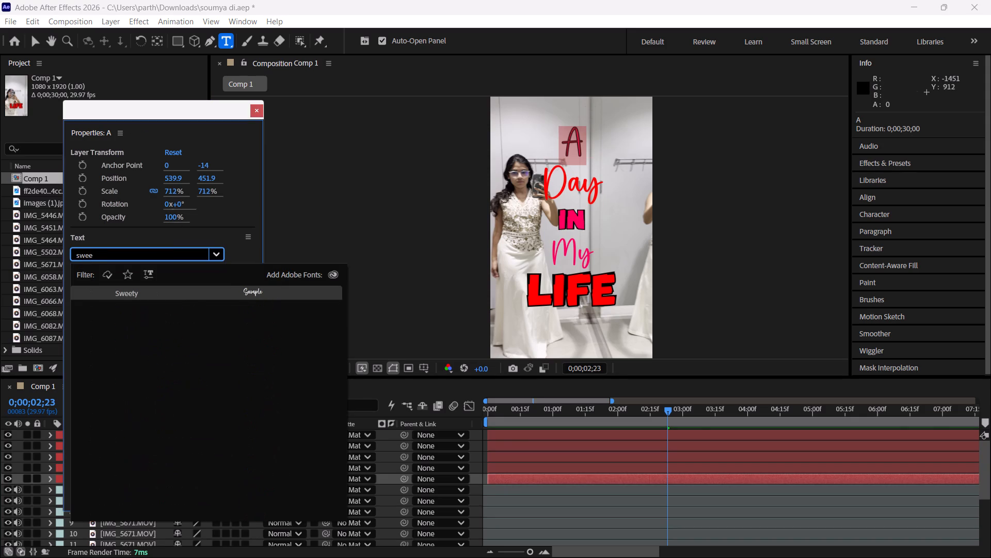
{"action": "left_click", "coordinate": [158, 297]}
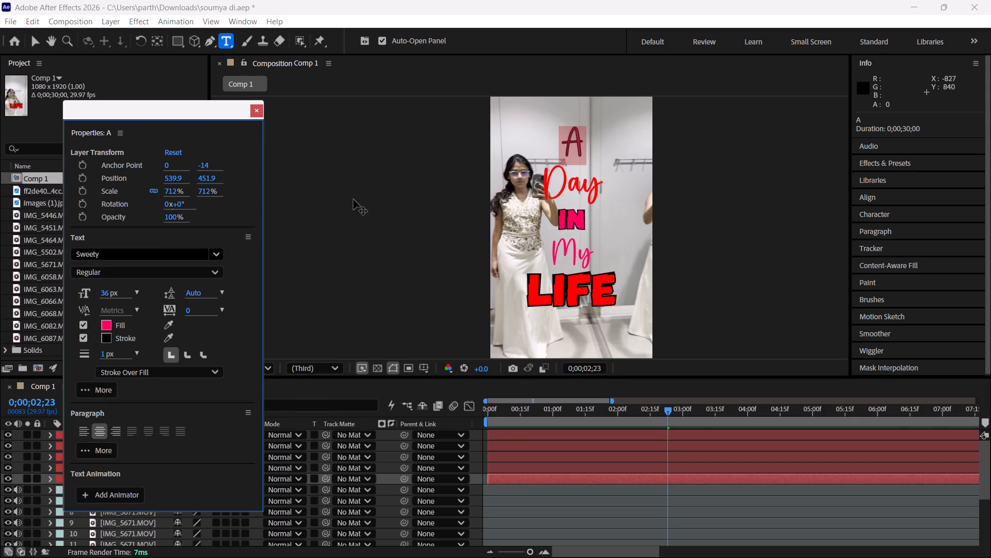
{"action": "left_click", "coordinate": [83, 333]}
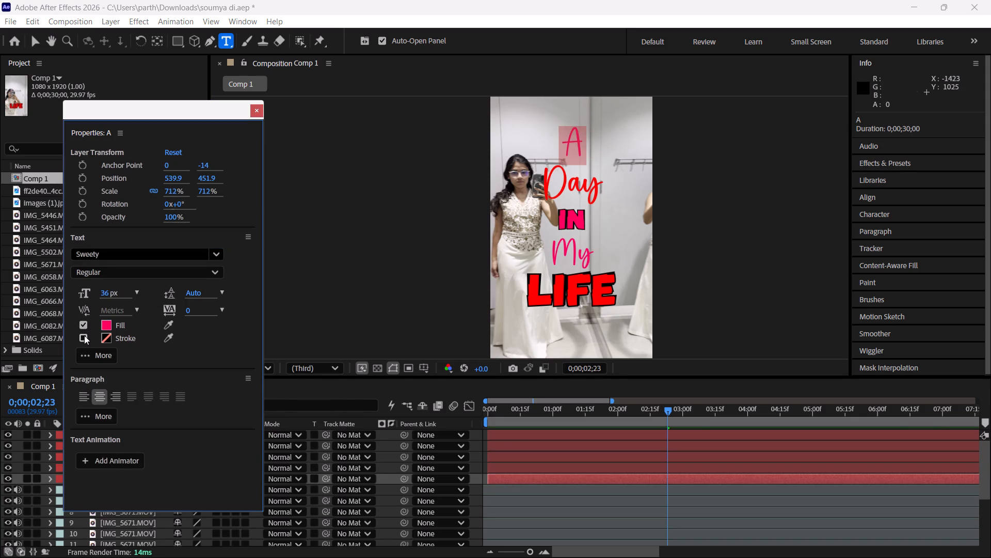
Scale the word A down to 605% and lower it to a Y position of 496.9, closer to Day.
{"action": "left_click_drag", "start_coordinate": [173, 191], "coordinate": [151, 191]}
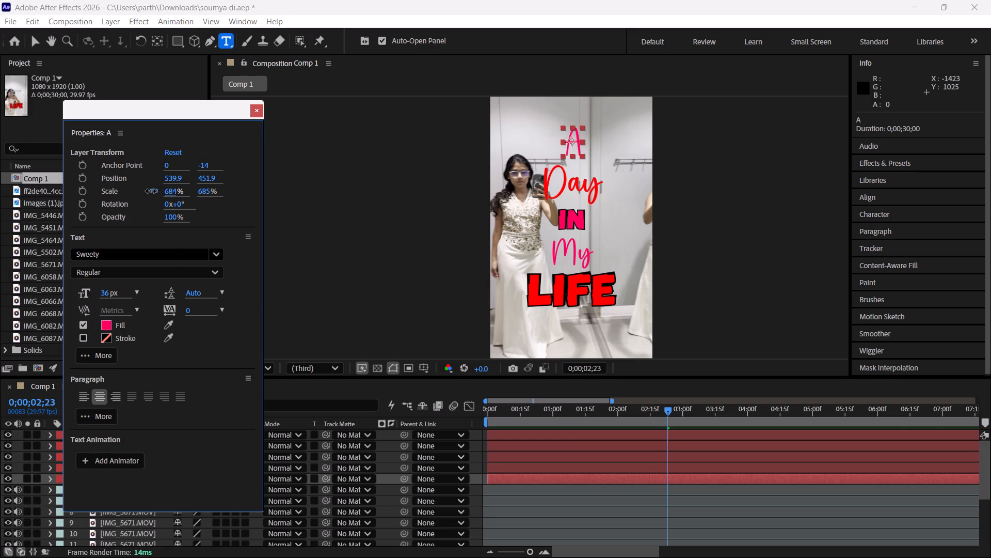
{"action": "left_click_drag", "start_coordinate": [151, 191], "coordinate": [101, 192]}
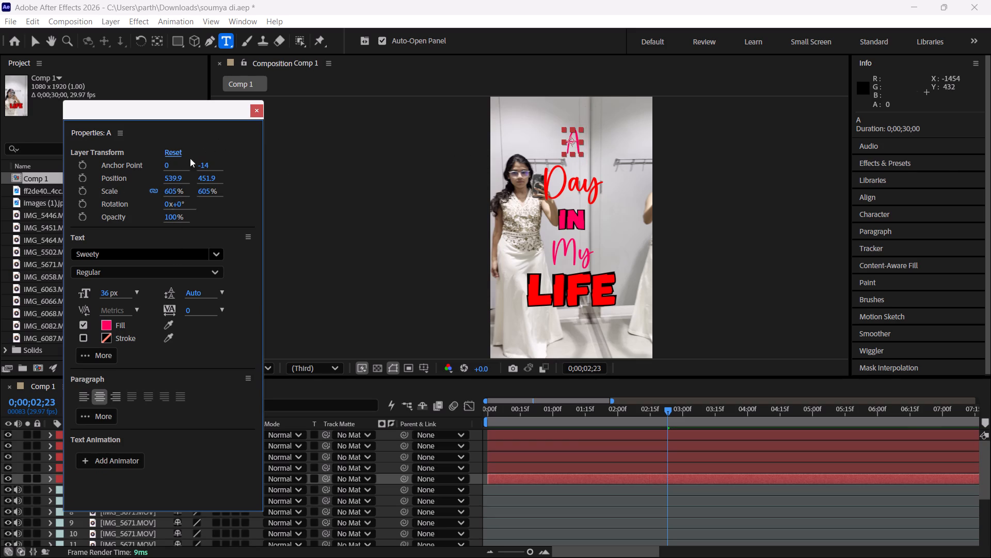
{"action": "left_click_drag", "start_coordinate": [210, 179], "coordinate": [258, 175]}
{"action": "left_click_drag", "start_coordinate": [203, 178], "coordinate": [183, 183]}
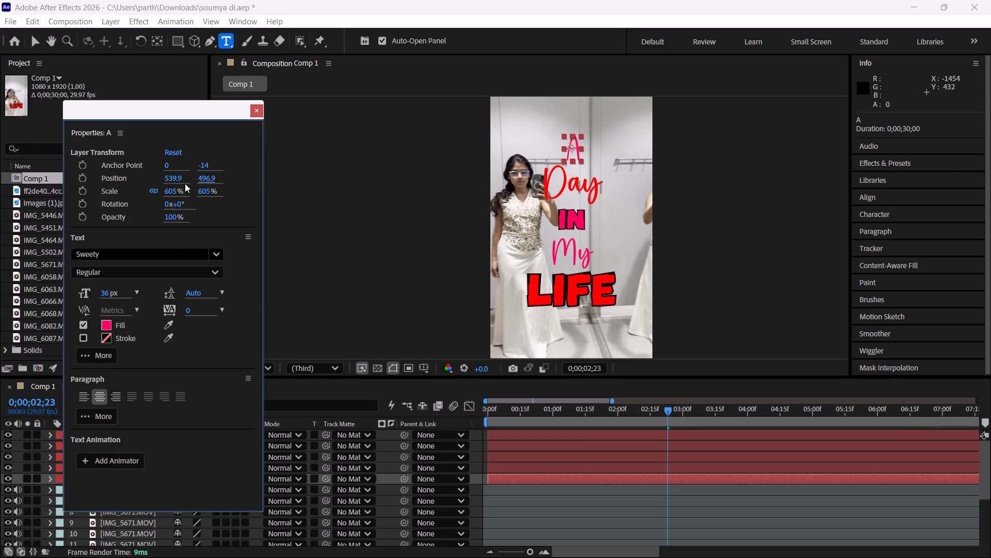
Change the title word Day to the Jazking font and turn on its black stroke.
{"action": "double_click", "coordinate": [553, 186]}
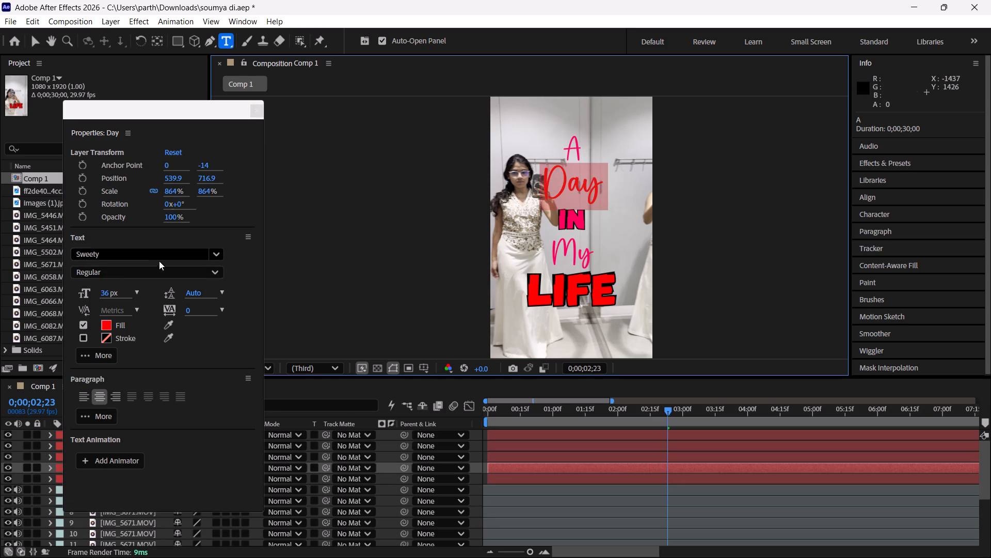
{"action": "left_click", "coordinate": [159, 254]}
{"action": "type", "text": "jaz"}
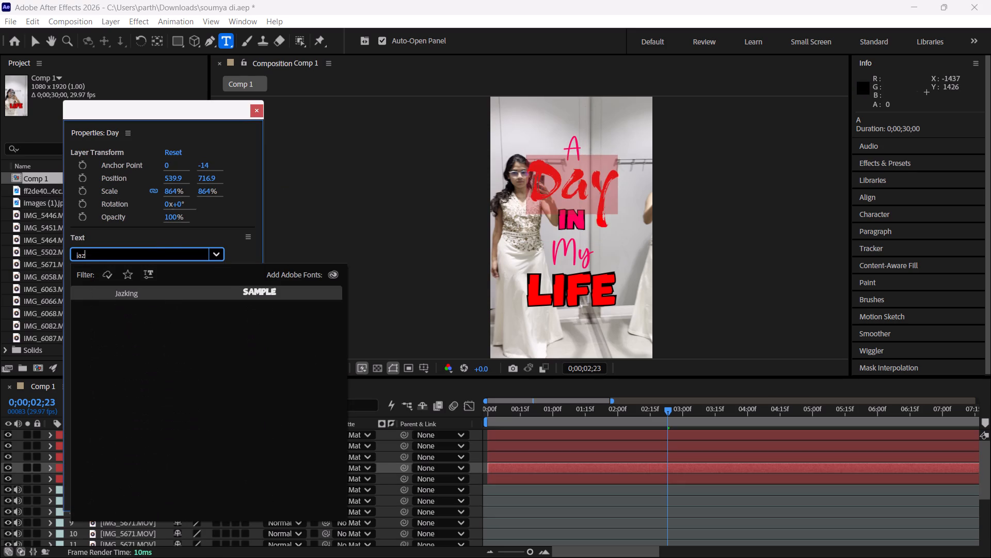
{"action": "left_click", "coordinate": [183, 285]}
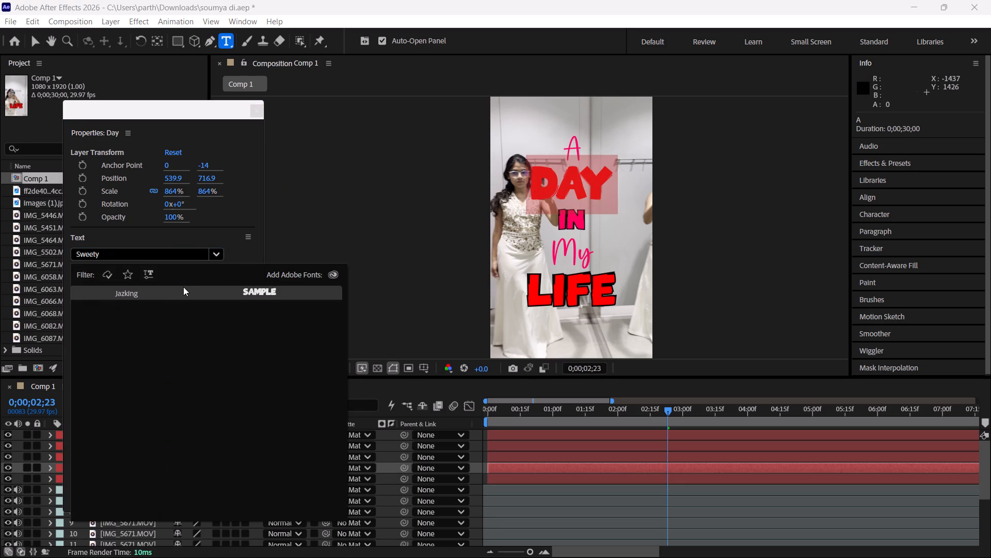
{"action": "left_click", "coordinate": [183, 289]}
{"action": "left_click", "coordinate": [82, 337]}
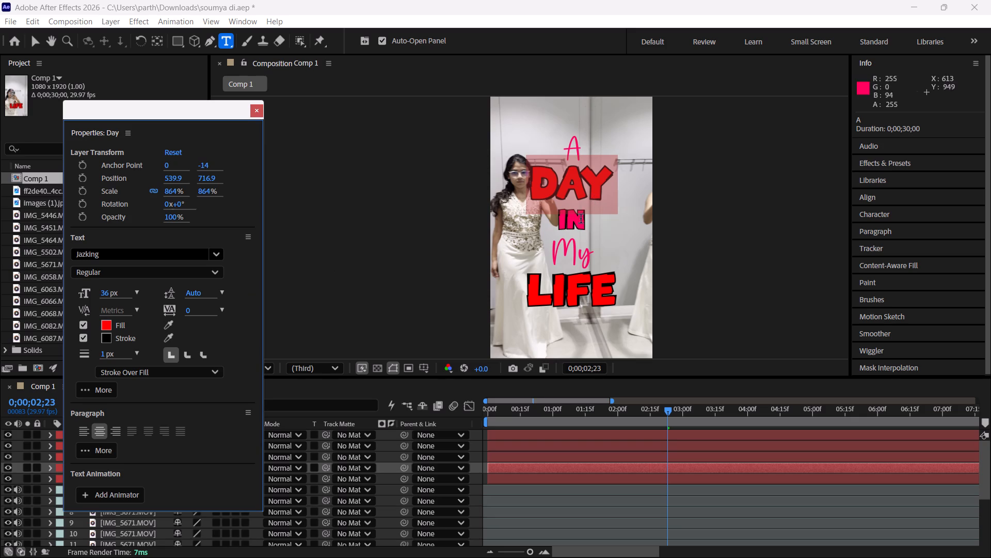
Change the title word In to the Sweety font and turn off its stroke.
{"action": "double_click", "coordinate": [565, 456]}
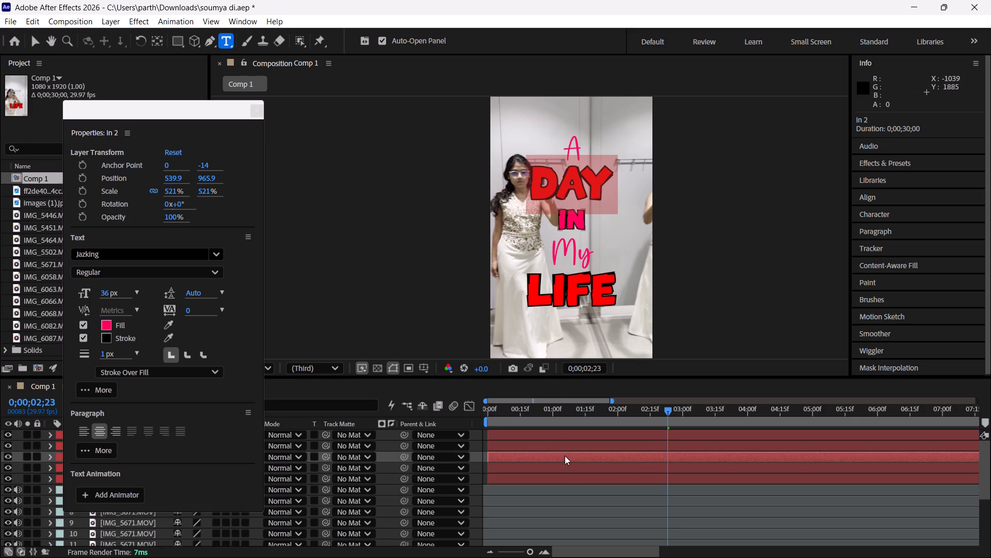
{"action": "left_click", "coordinate": [150, 254]}
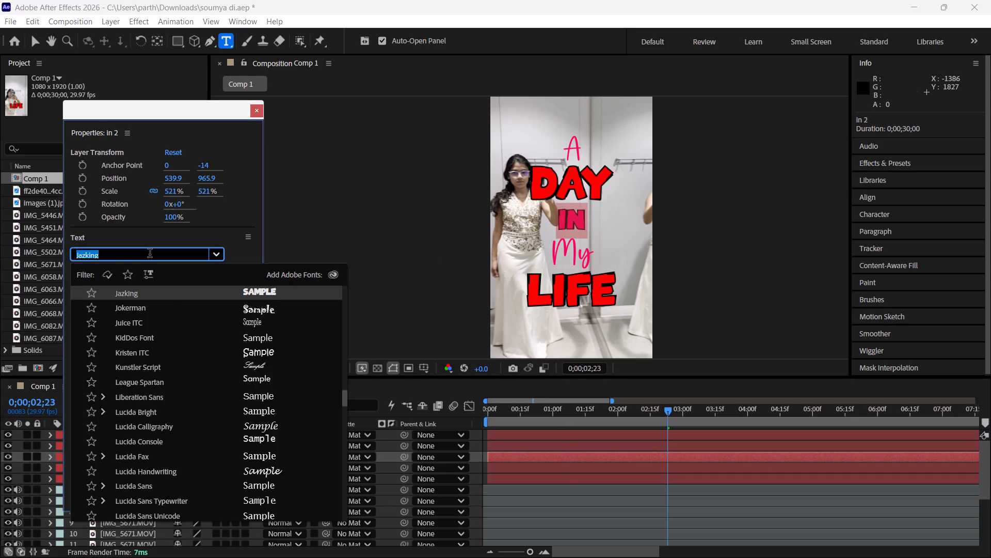
{"action": "type", "text": "swee"}
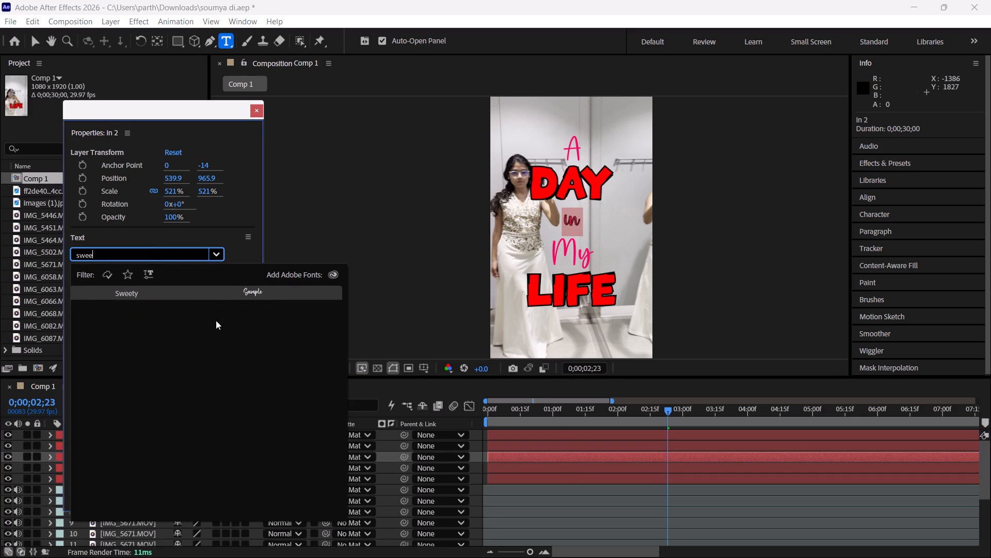
{"action": "left_click", "coordinate": [228, 284]}
{"action": "left_click", "coordinate": [228, 287]}
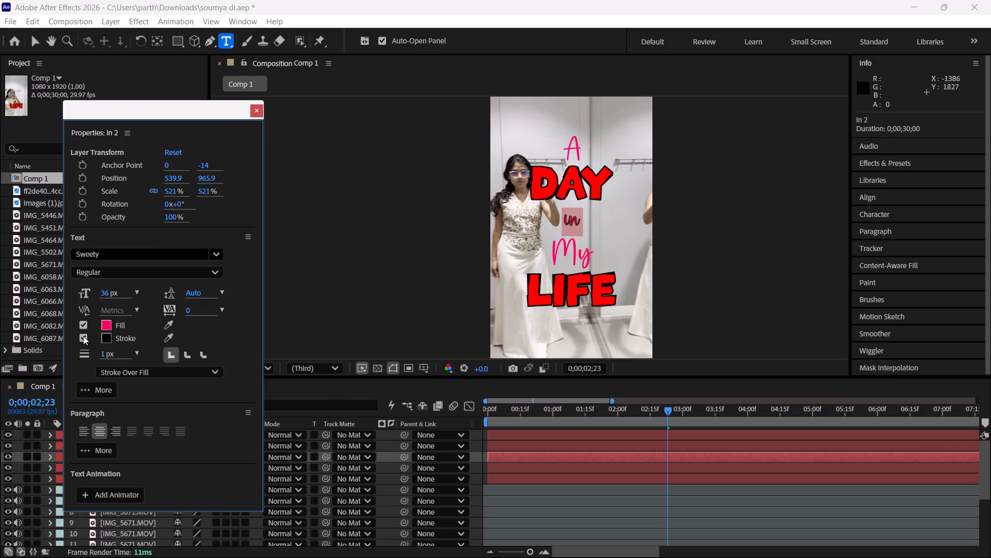
{"action": "left_click", "coordinate": [83, 336]}
Scale the word in up to 740%, shift it to an X position of 390.9 and raise it slightly beneath DAY.
{"action": "left_click_drag", "start_coordinate": [177, 187], "coordinate": [186, 187]}
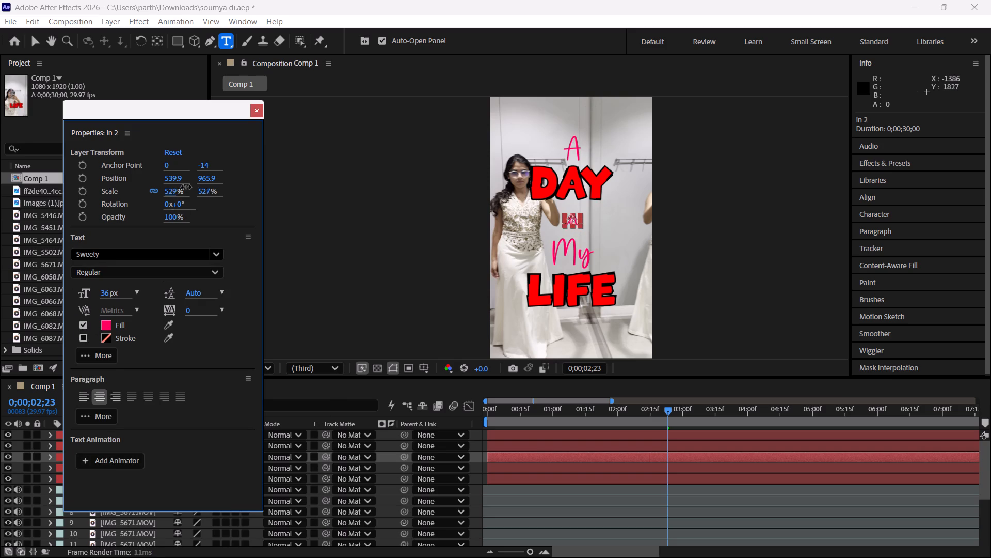
{"action": "left_click_drag", "start_coordinate": [186, 187], "coordinate": [301, 168]}
{"action": "left_click_drag", "start_coordinate": [175, 176], "coordinate": [147, 179]}
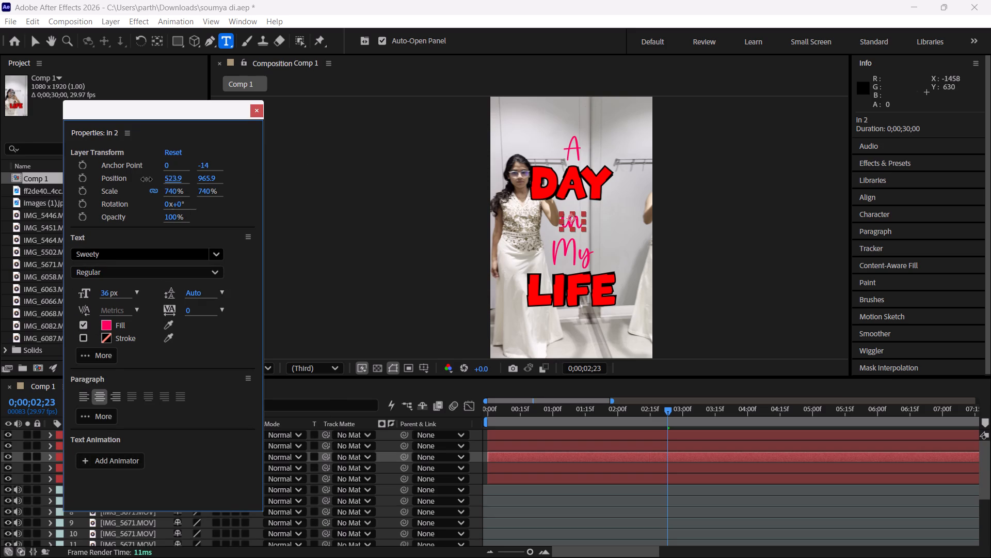
{"action": "left_click_drag", "start_coordinate": [147, 179], "coordinate": [90, 190]}
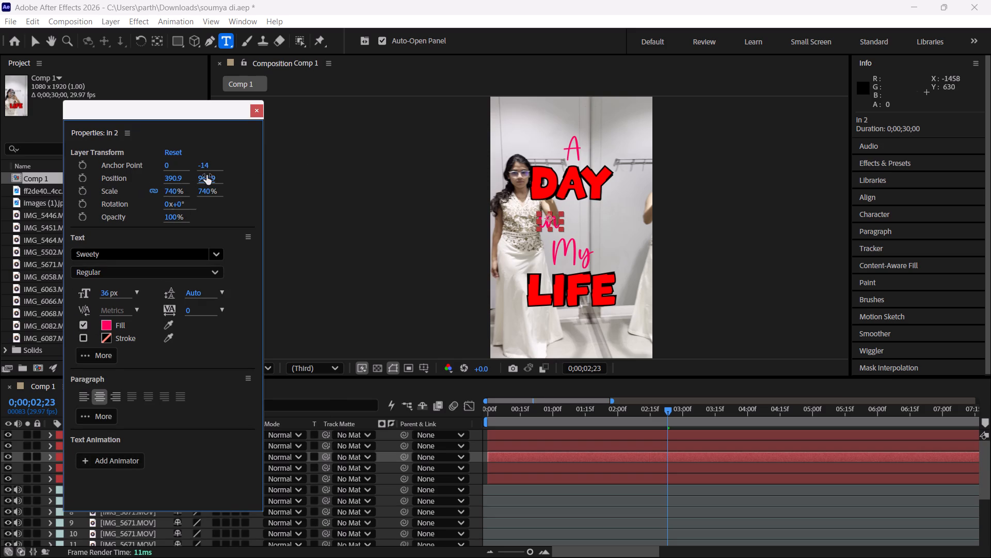
{"action": "left_click_drag", "start_coordinate": [206, 175], "coordinate": [172, 186]}
Shift the word My horizontally to an X position of 639.9.
{"action": "double_click", "coordinate": [569, 249]}
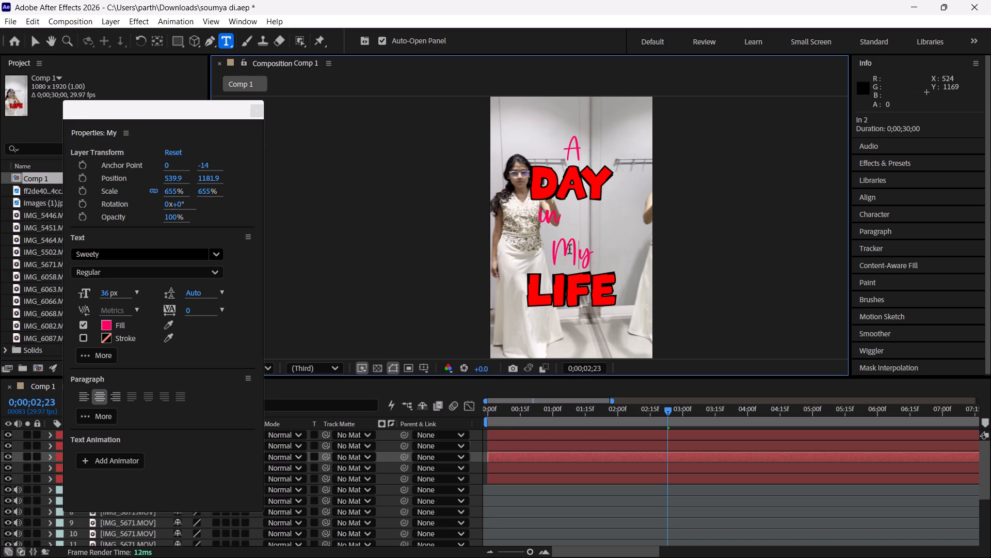
{"action": "left_click_drag", "start_coordinate": [170, 179], "coordinate": [169, 215]}
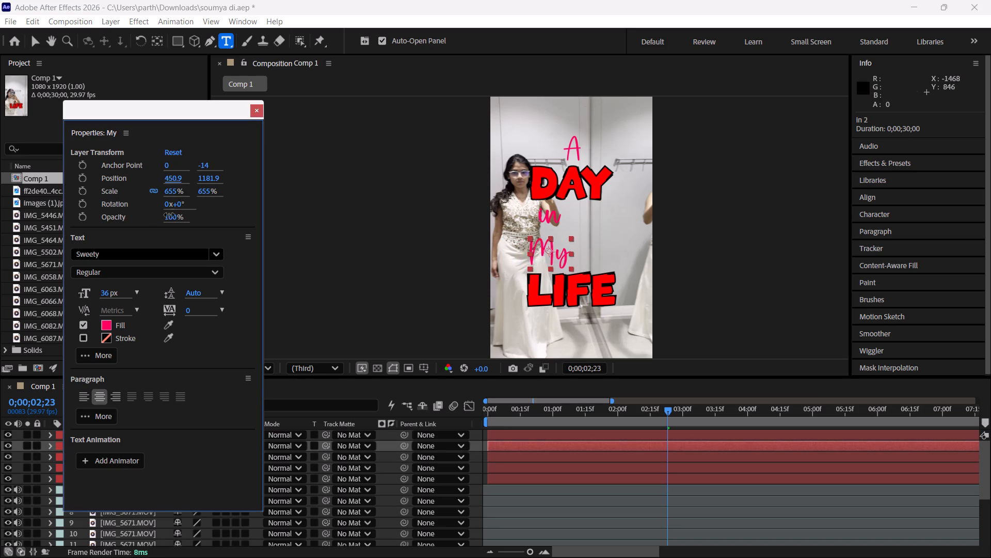
{"action": "left_click_drag", "start_coordinate": [169, 215], "coordinate": [256, 203]}
Retype the word My in lowercase as my.
{"action": "double_click", "coordinate": [573, 247]}
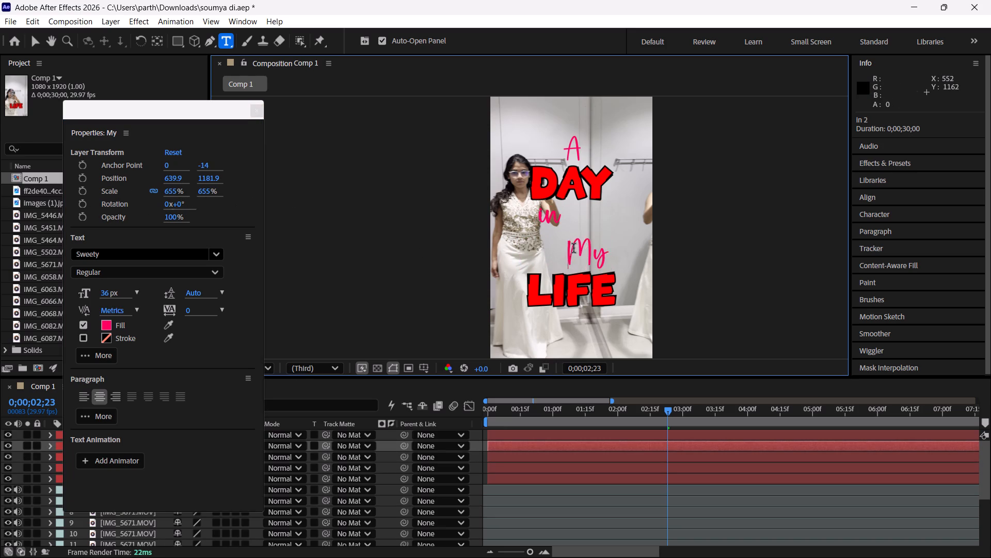
{"action": "type", "text": "my"}
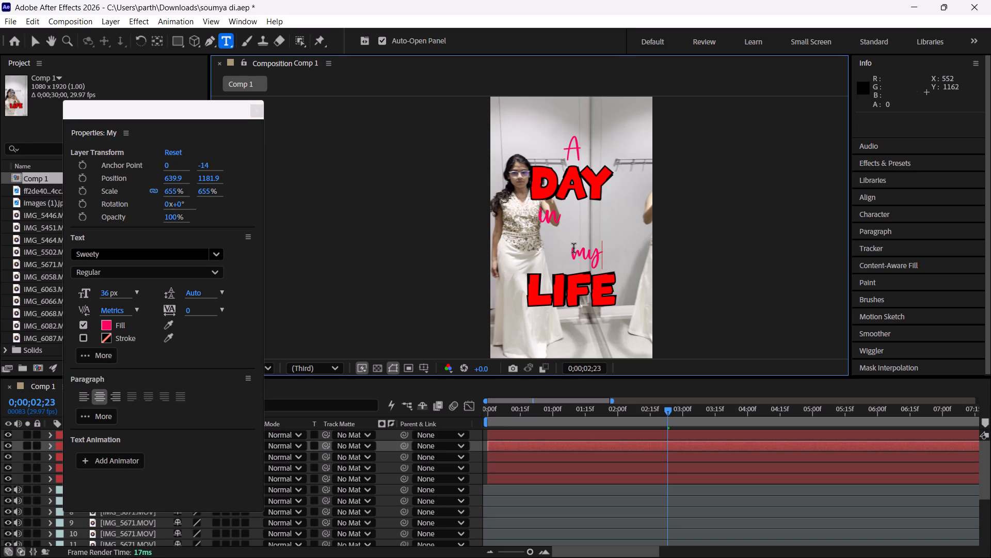
Raise the word my to a Y position of 925.9 so it sits beside in on one line.
{"action": "left_click_drag", "start_coordinate": [211, 175], "coordinate": [80, 224]}
{"action": "left_click", "coordinate": [205, 176]}
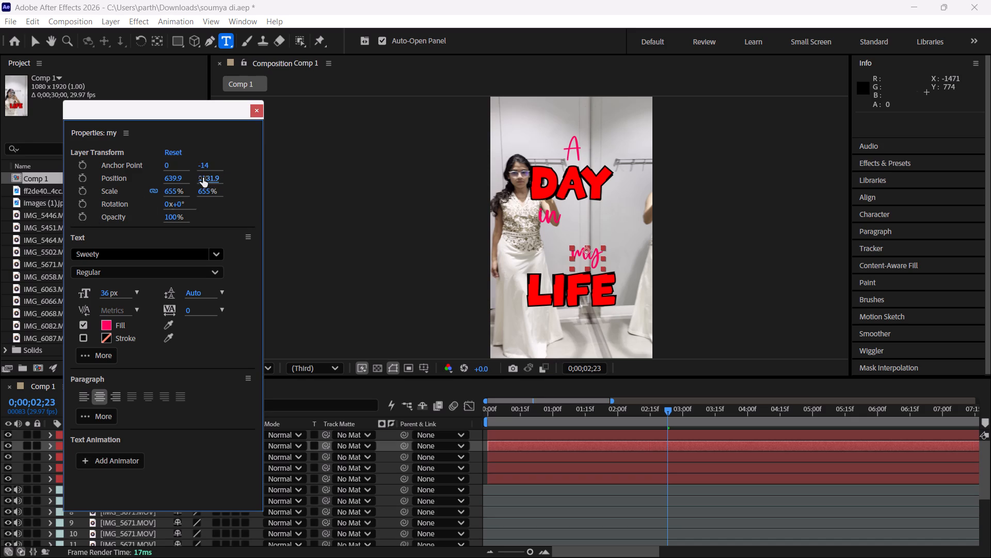
{"action": "left_click_drag", "start_coordinate": [207, 179], "coordinate": [0, 238]}
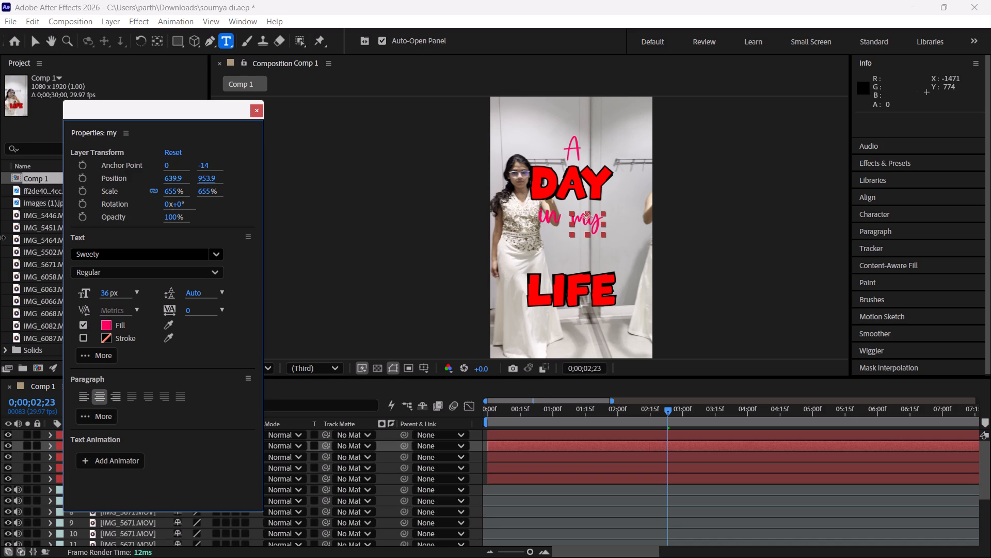
{"action": "left_click_drag", "start_coordinate": [0, 238], "coordinate": [0, 244]}
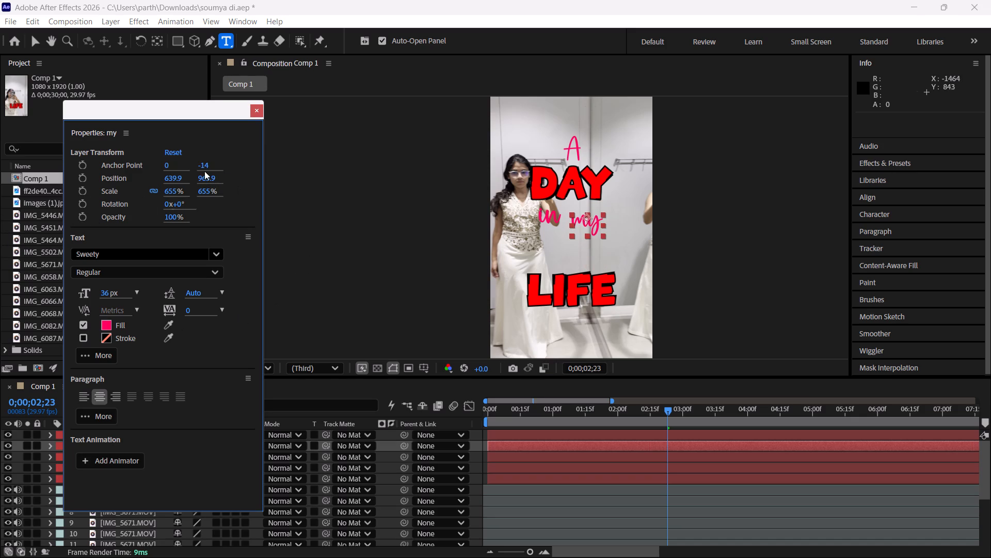
{"action": "left_click_drag", "start_coordinate": [206, 179], "coordinate": [147, 200]}
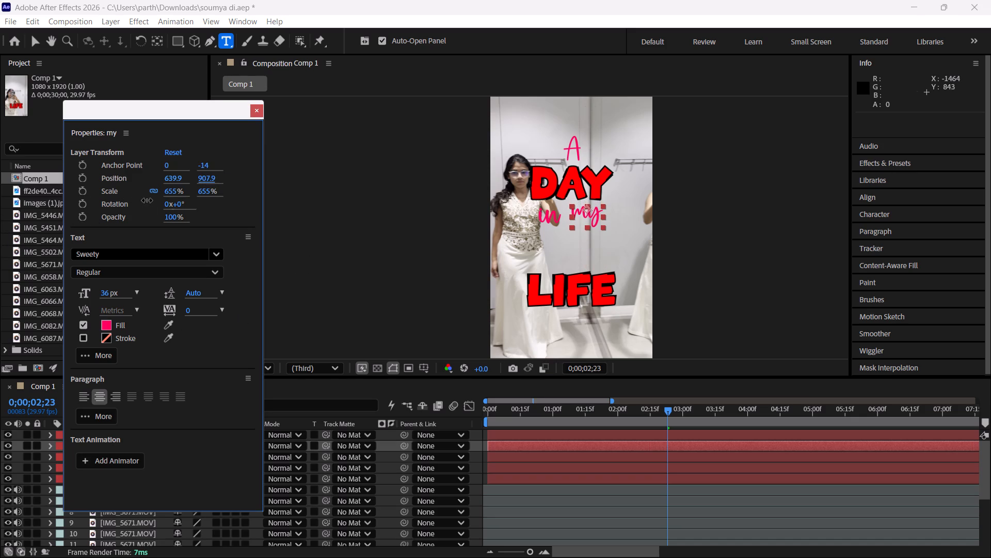
{"action": "left_click_drag", "start_coordinate": [147, 200], "coordinate": [151, 209]}
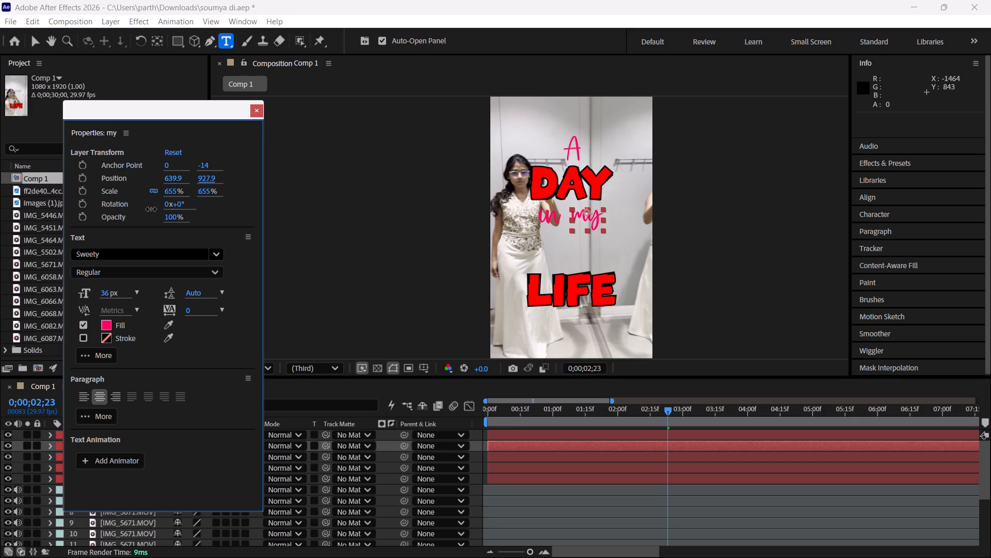
{"action": "left_click_drag", "start_coordinate": [151, 209], "coordinate": [150, 209]}
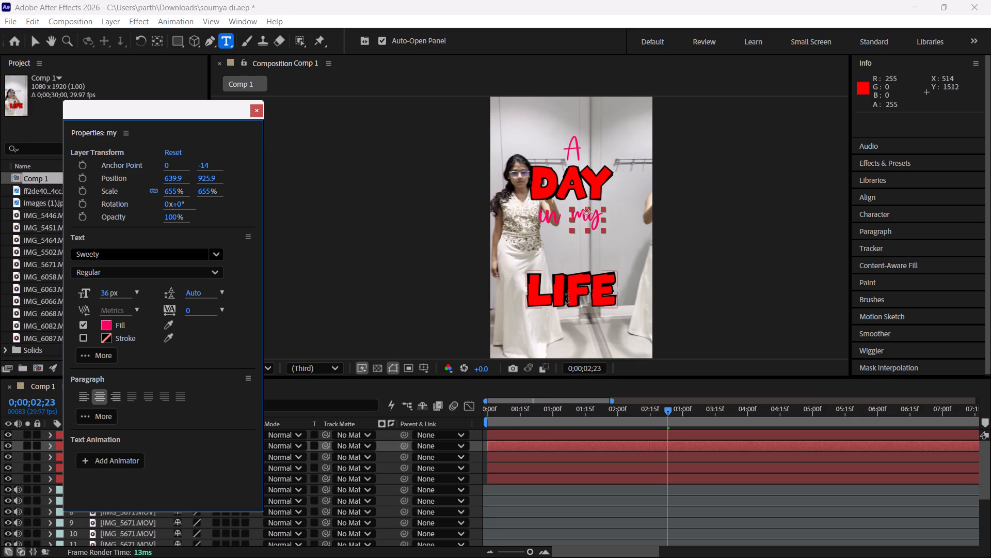
Fine-tune the word my to an X position of 642.9, with the LIFE layer also selected.
{"action": "double_click", "coordinate": [567, 298]}
{"action": "left_click_drag", "start_coordinate": [177, 180], "coordinate": [93, 196]}
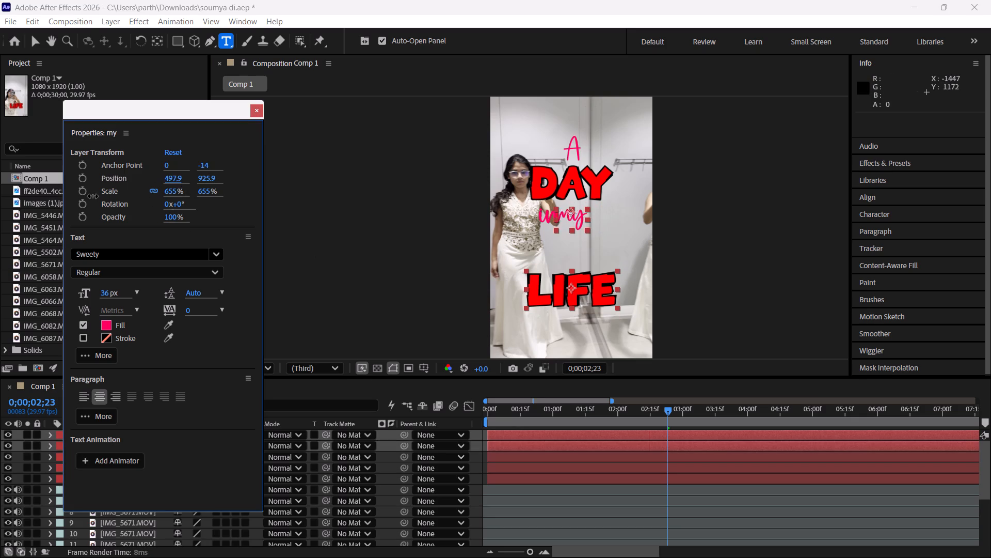
{"action": "left_click_drag", "start_coordinate": [93, 196], "coordinate": [205, 209]}
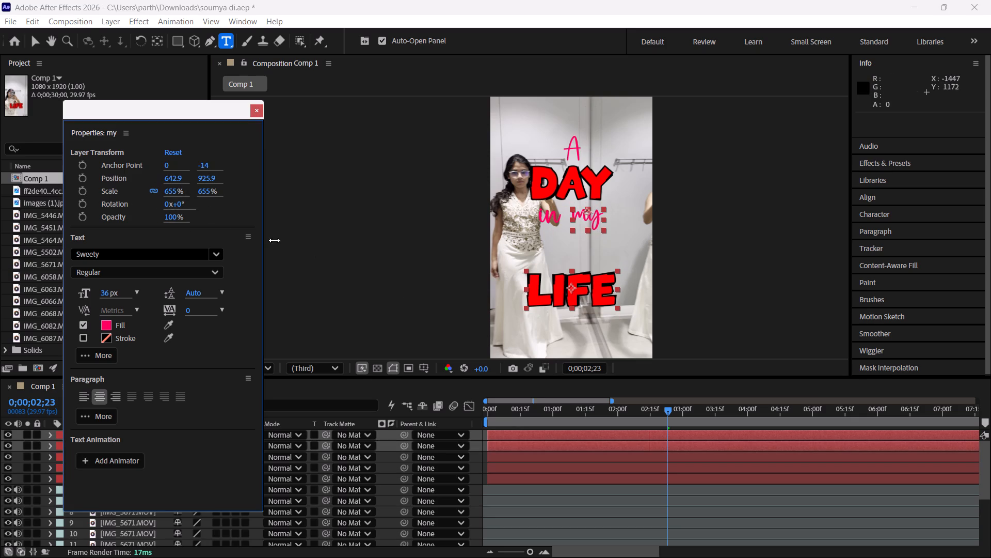
Select the word LIFE in the title for editing.
{"action": "double_click", "coordinate": [548, 295]}
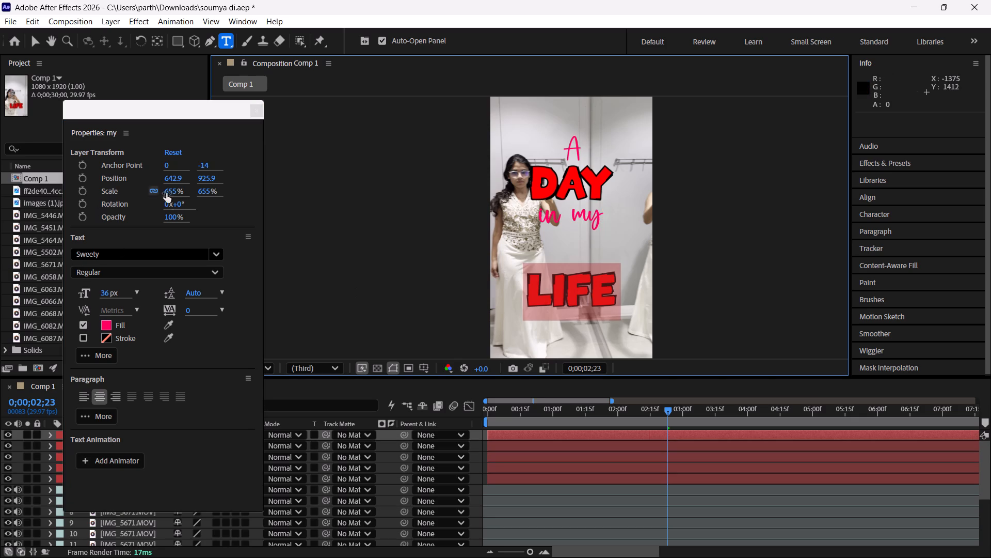
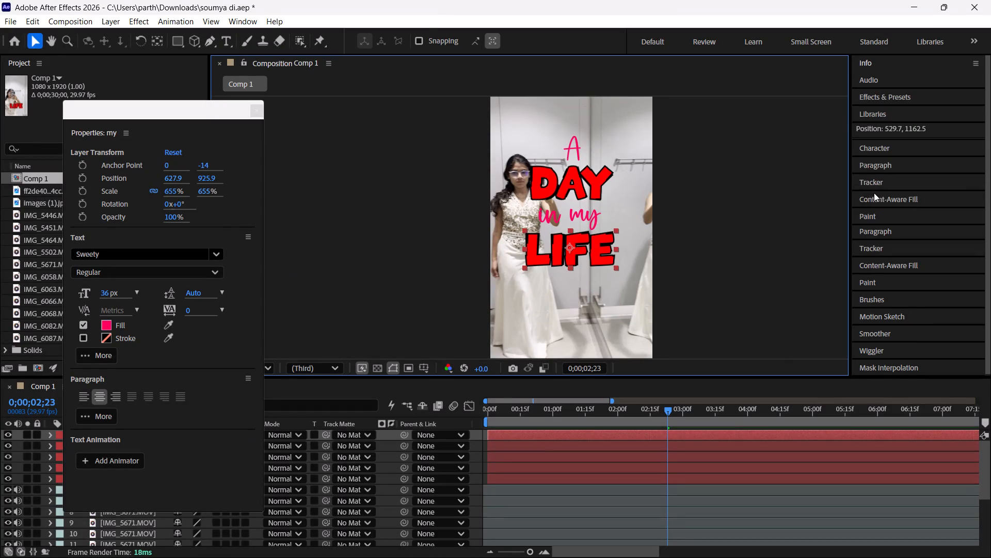
Align the word LIFE to the horizontal center of the composition.
{"action": "left_click", "coordinate": [884, 174]}
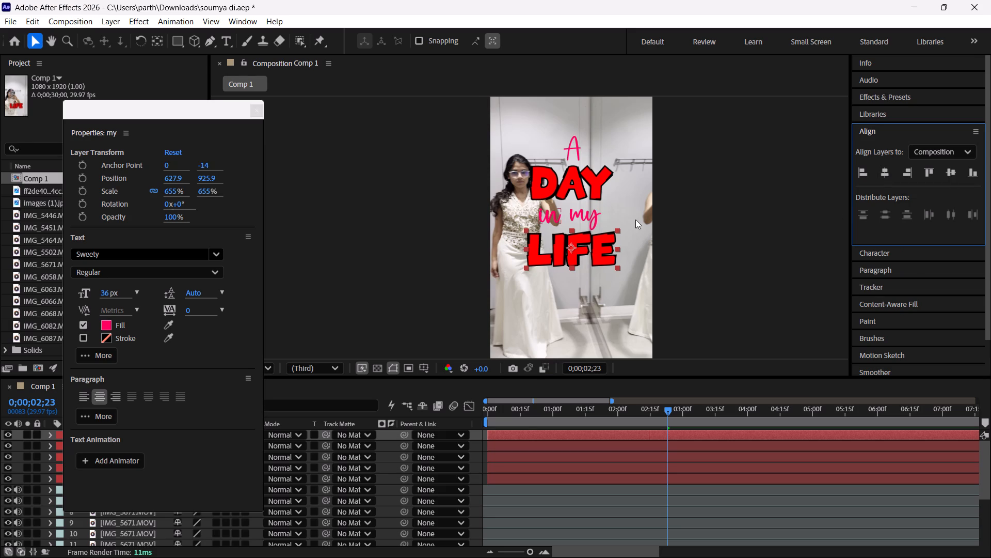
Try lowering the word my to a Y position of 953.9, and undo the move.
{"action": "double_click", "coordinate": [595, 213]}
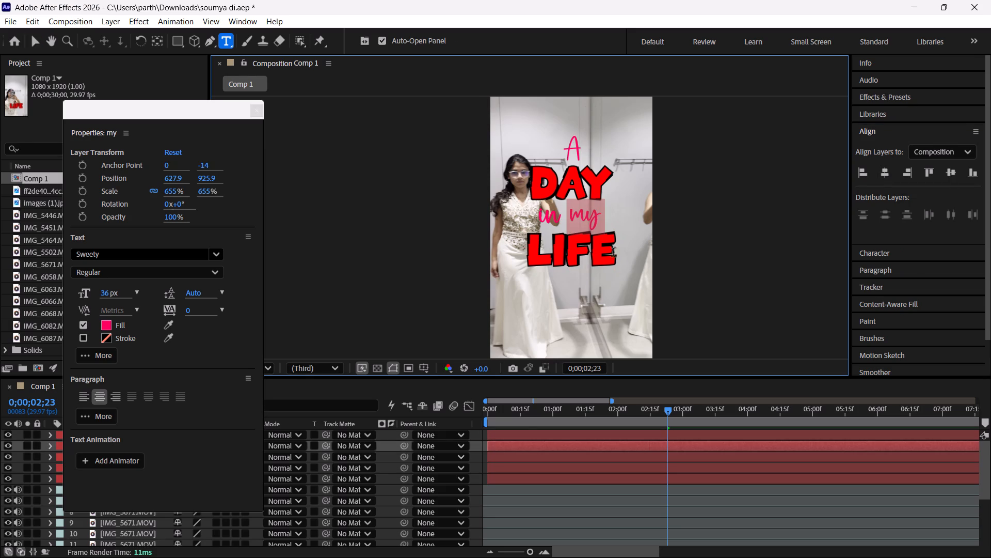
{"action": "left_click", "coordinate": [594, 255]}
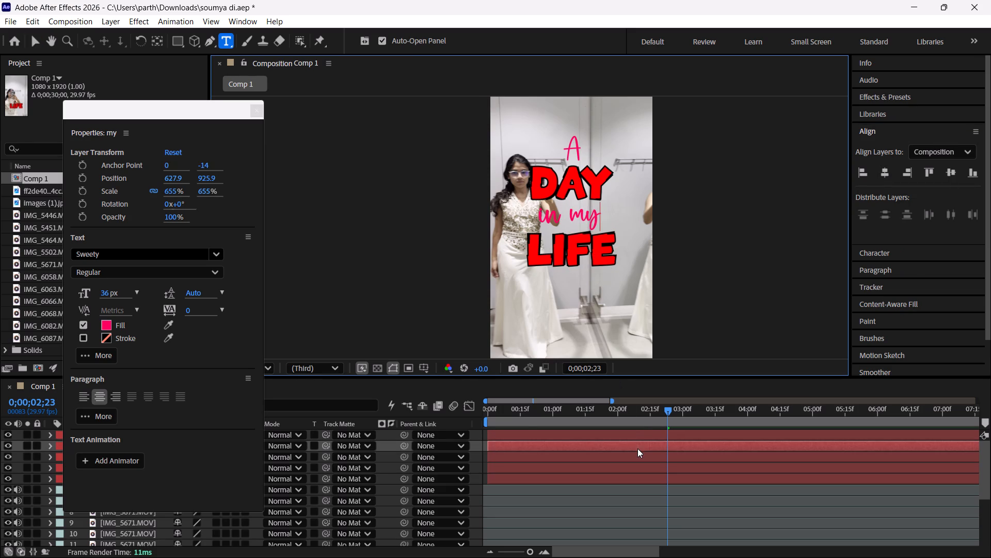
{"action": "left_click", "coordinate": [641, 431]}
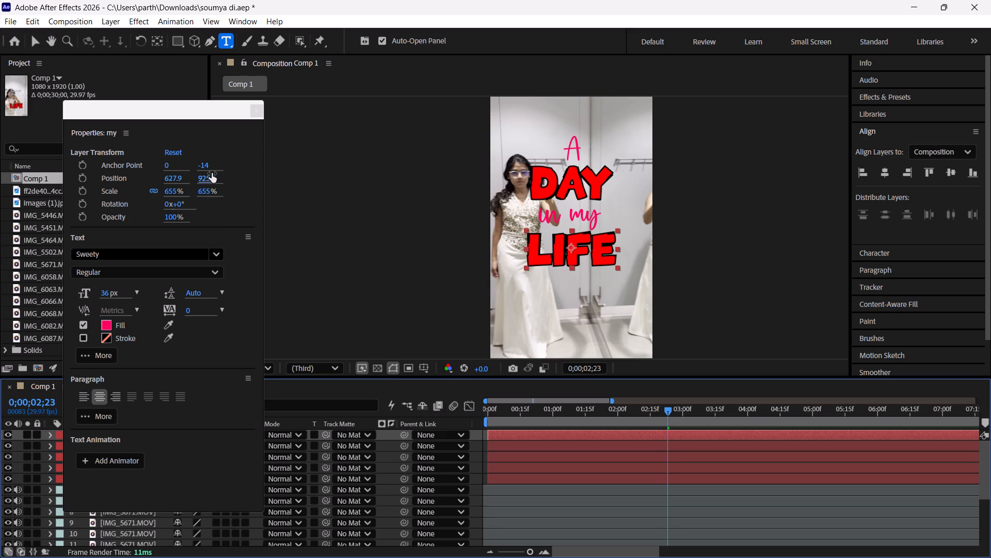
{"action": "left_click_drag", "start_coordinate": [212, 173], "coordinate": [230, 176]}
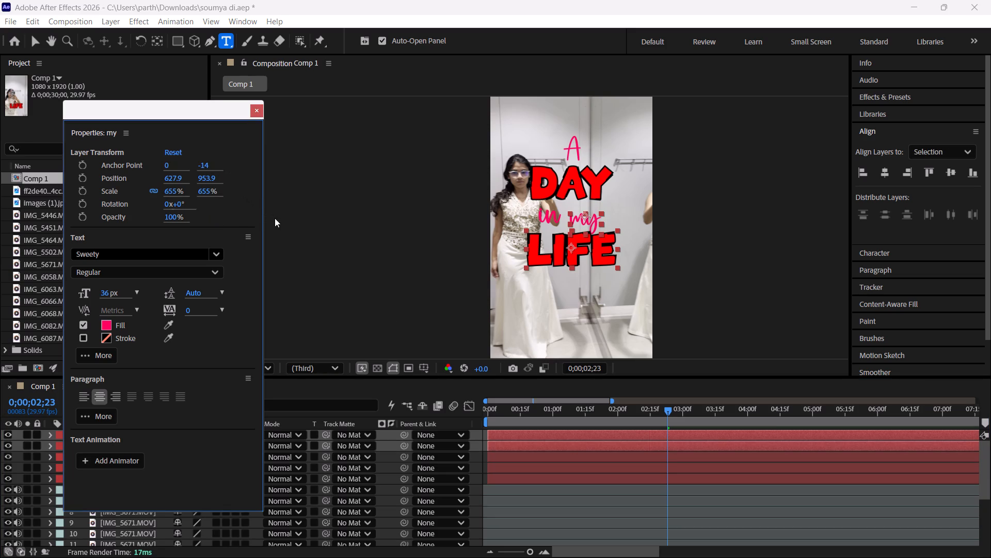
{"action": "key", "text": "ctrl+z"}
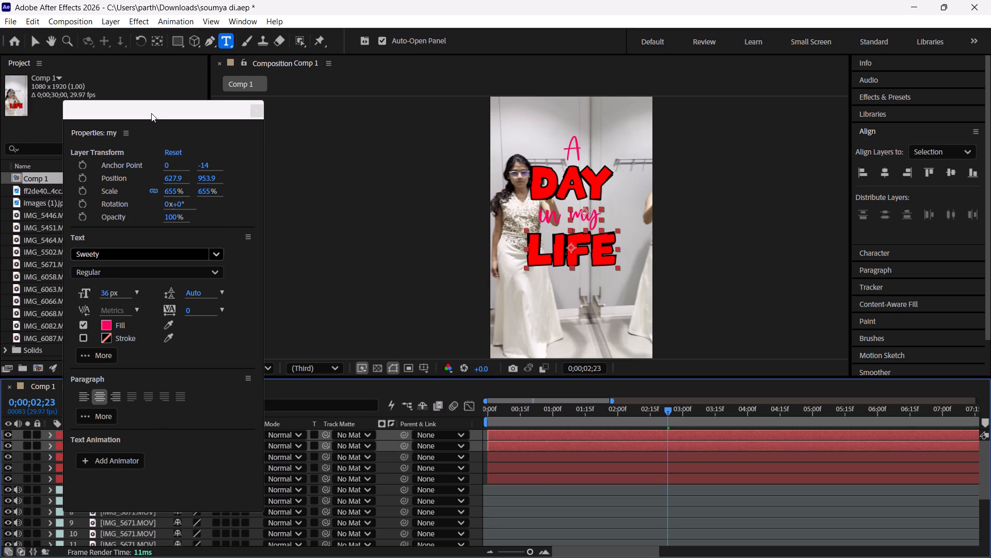
Move the floating Properties panel clear of the project items and timeline layer names.
{"action": "left_click_drag", "start_coordinate": [151, 113], "coordinate": [893, 316]}
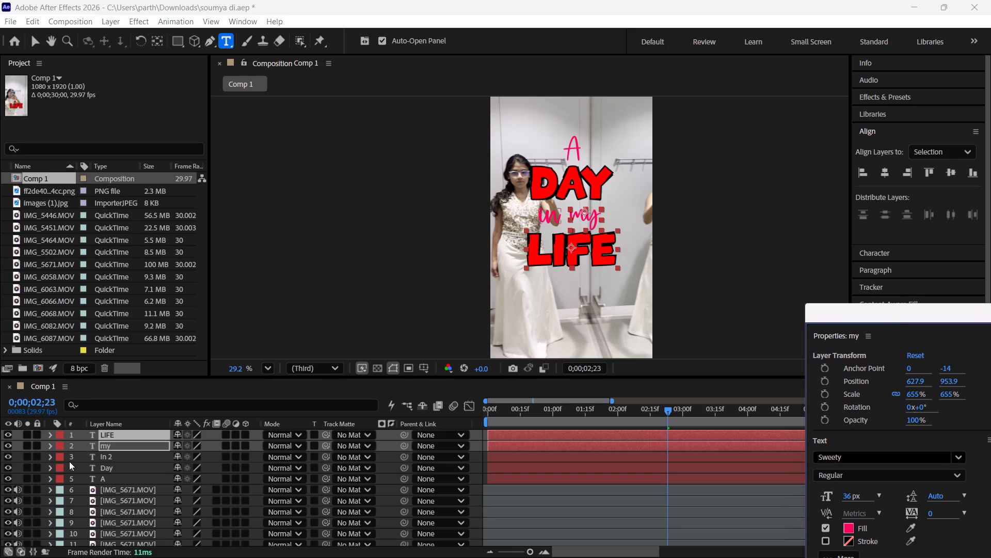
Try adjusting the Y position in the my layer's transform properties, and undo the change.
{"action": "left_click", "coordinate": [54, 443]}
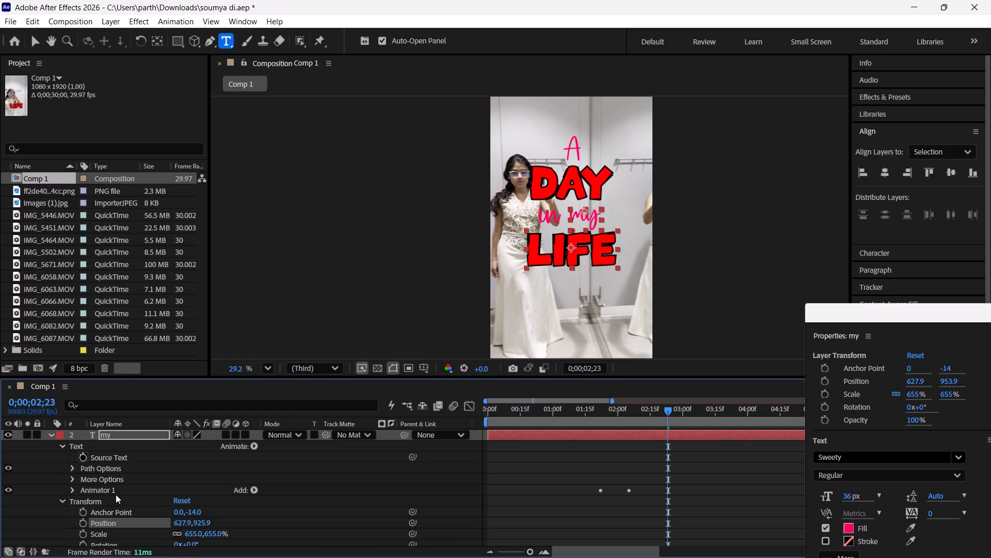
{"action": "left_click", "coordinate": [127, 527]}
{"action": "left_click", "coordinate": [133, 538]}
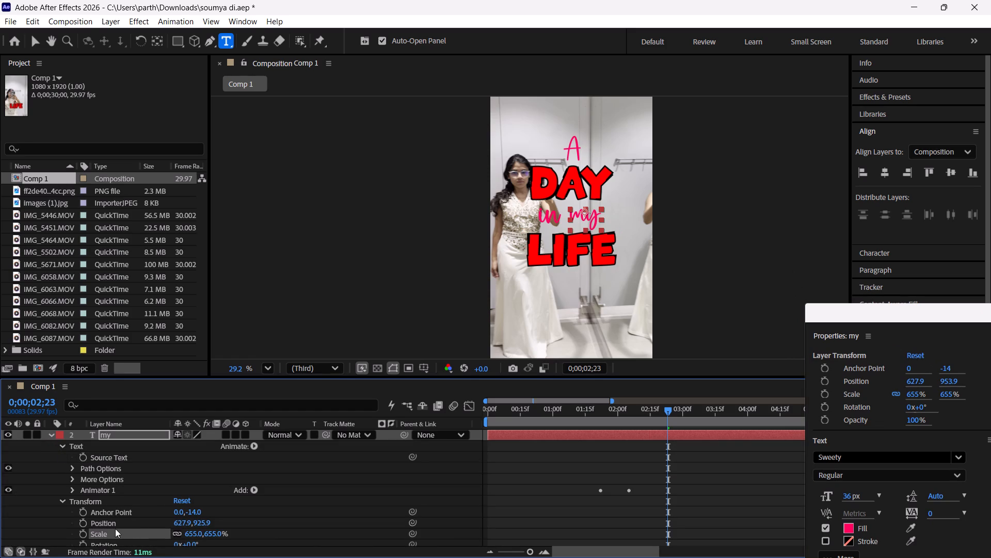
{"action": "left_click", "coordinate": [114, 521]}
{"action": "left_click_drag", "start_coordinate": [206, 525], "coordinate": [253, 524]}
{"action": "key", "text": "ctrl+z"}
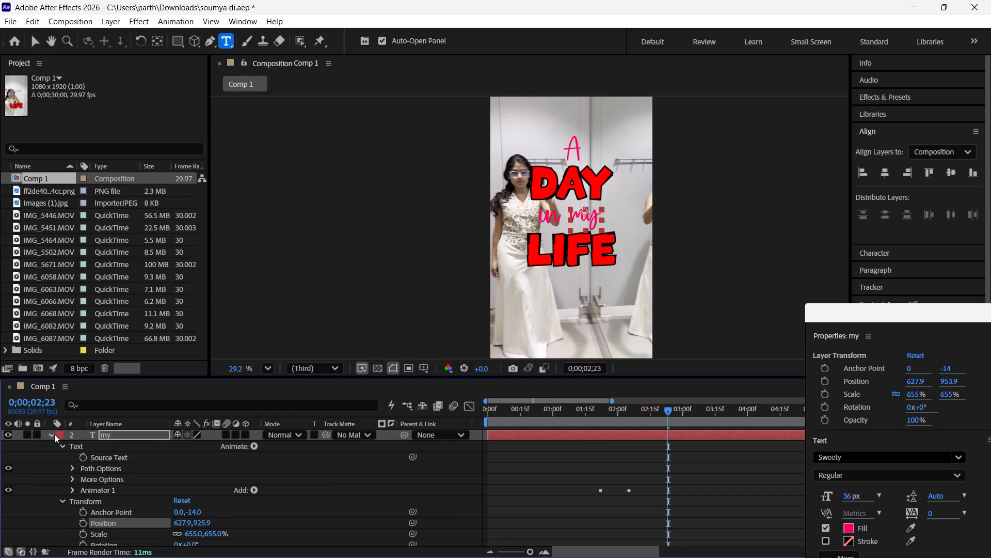
Lower the LIFE layer to a Y position of 1221.5 through its transform properties.
{"action": "left_click", "coordinate": [52, 433]}
{"action": "scroll", "coordinate": [122, 451], "scroll_direction": "up", "scroll_amount": 6}
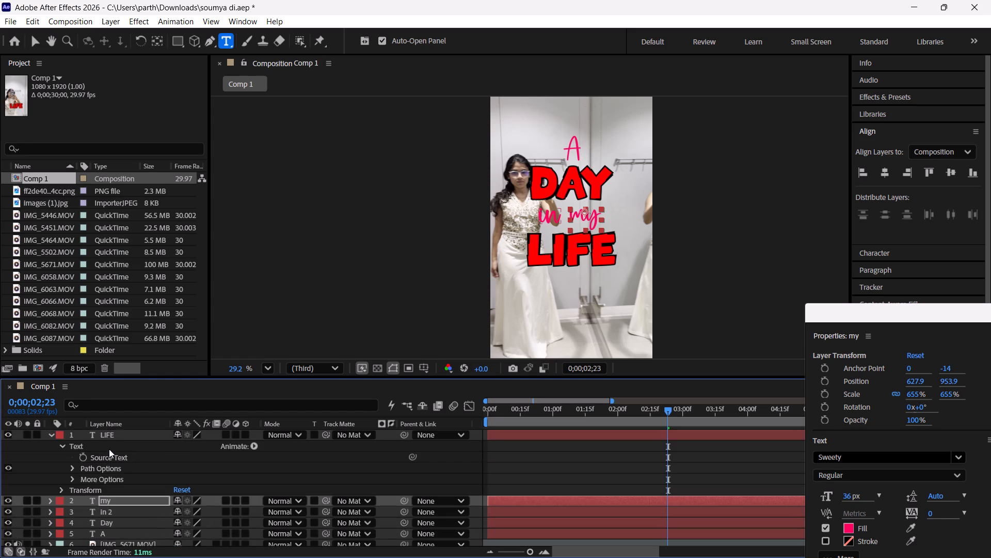
{"action": "left_click", "coordinate": [114, 436]}
{"action": "left_click", "coordinate": [63, 487]}
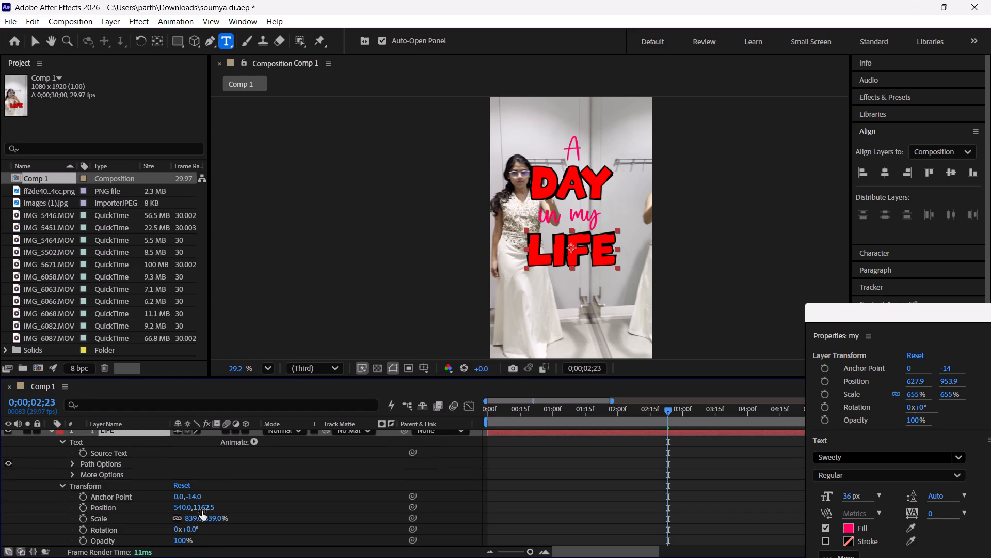
{"action": "left_click_drag", "start_coordinate": [203, 510], "coordinate": [247, 505]}
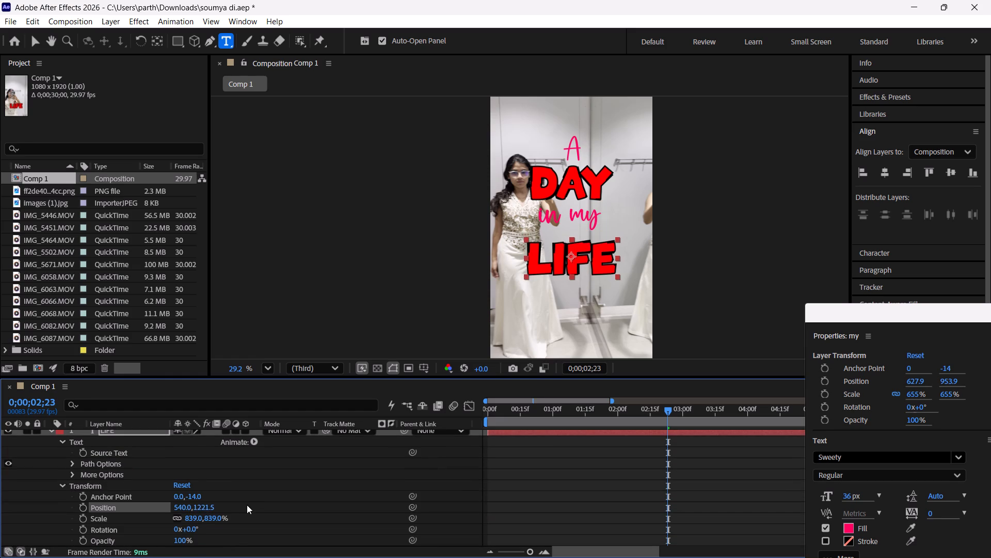
Lower the words in and my together, bringing the my layer to a Y position of 940.9.
{"action": "double_click", "coordinate": [541, 214]}
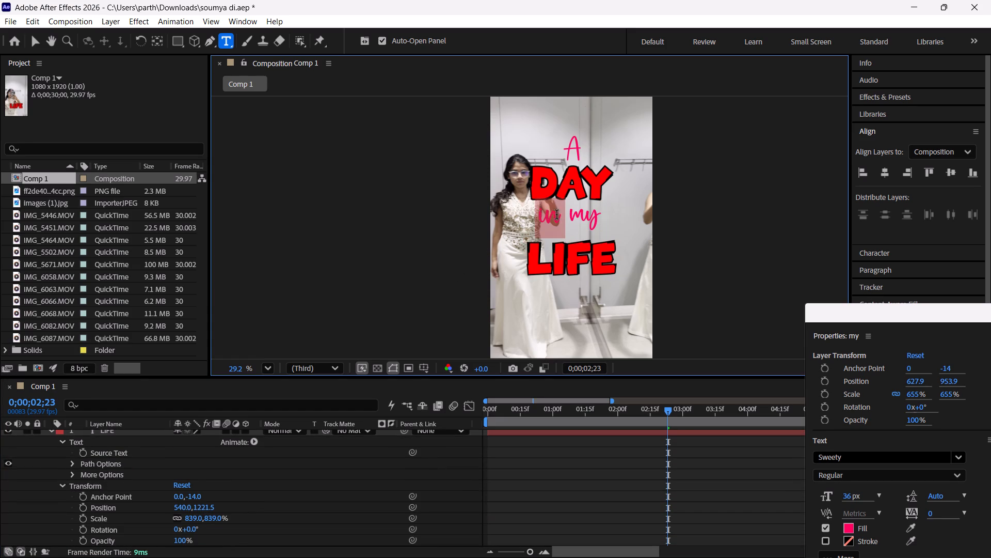
{"action": "scroll", "coordinate": [114, 480], "scroll_direction": "up", "scroll_amount": 4}
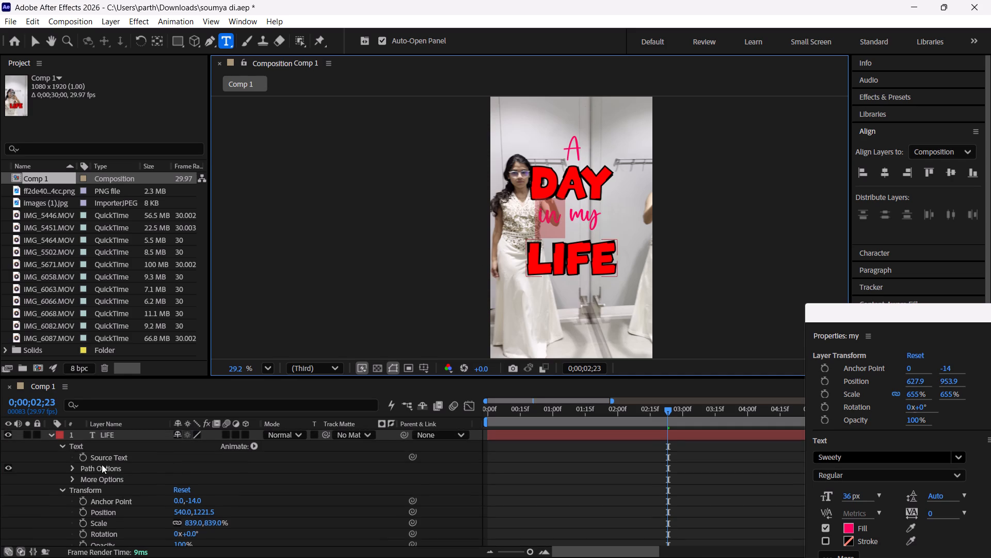
{"action": "left_click", "coordinate": [52, 433]}
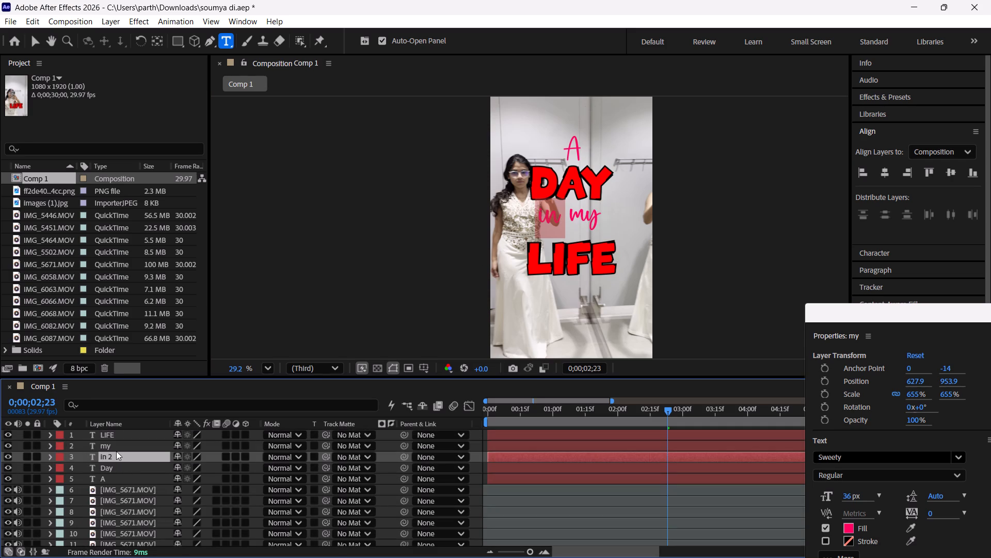
{"action": "left_click", "coordinate": [116, 451], "text": "ctrl"}
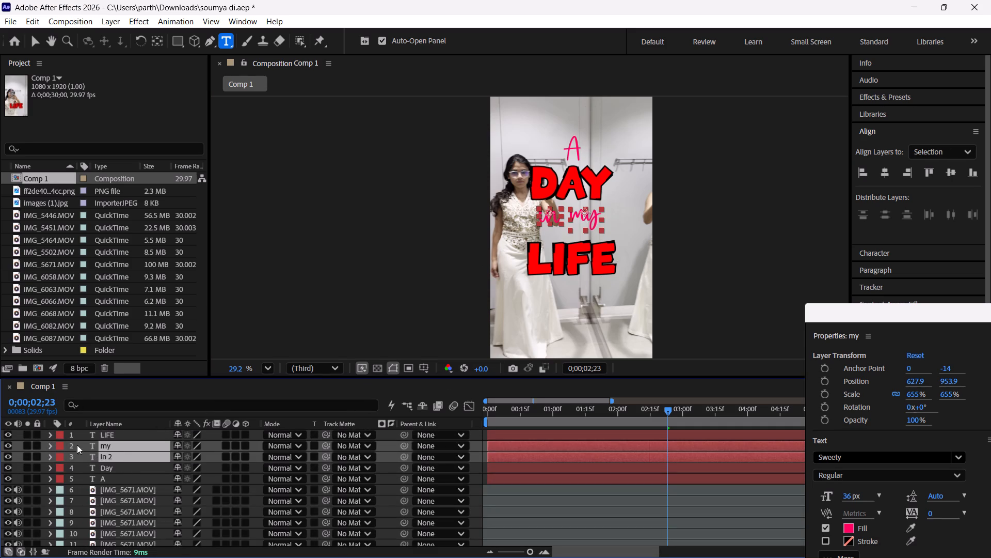
{"action": "left_click", "coordinate": [46, 445]}
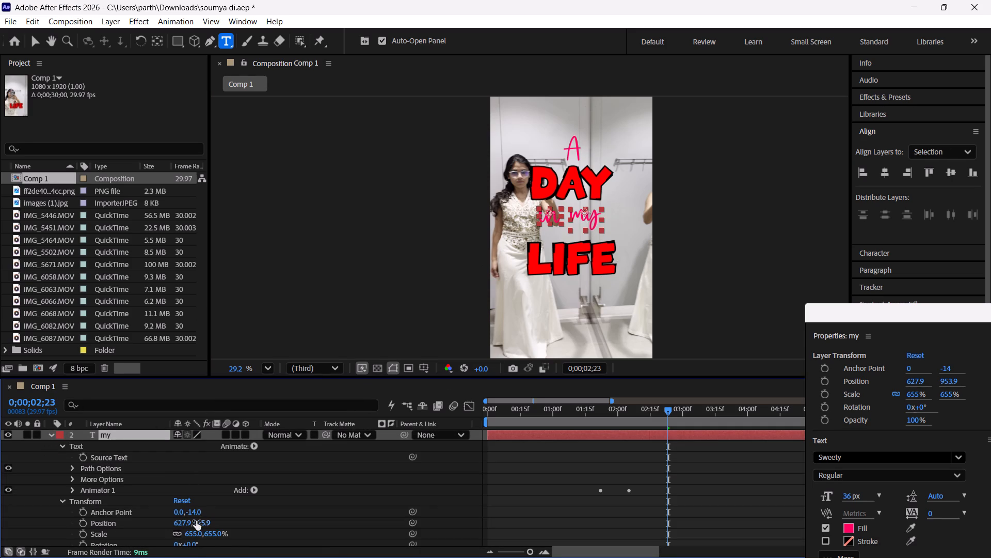
{"action": "left_click_drag", "start_coordinate": [196, 521], "coordinate": [217, 520]}
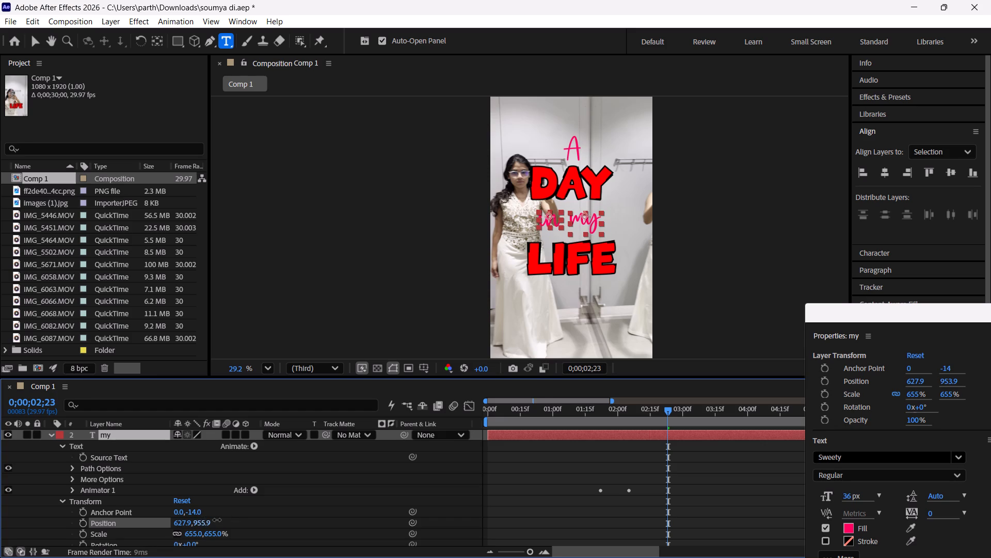
{"action": "left_click_drag", "start_coordinate": [217, 520], "coordinate": [207, 519]}
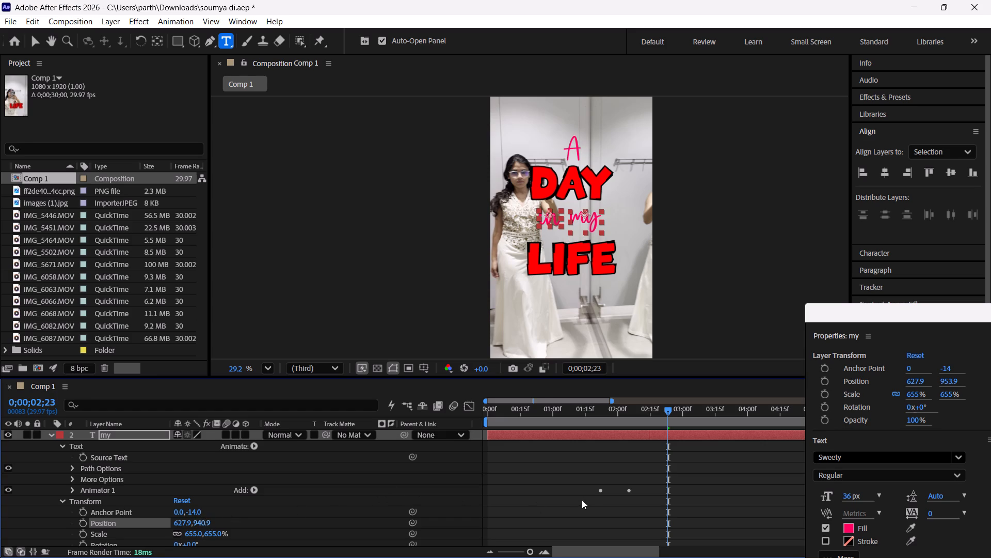
Preview the composition from the start to check the title's layout and animation.
{"action": "left_click_drag", "start_coordinate": [569, 417], "coordinate": [422, 417]}
{"action": "left_click", "coordinate": [573, 481]}
{"action": "key", "text": "space"}
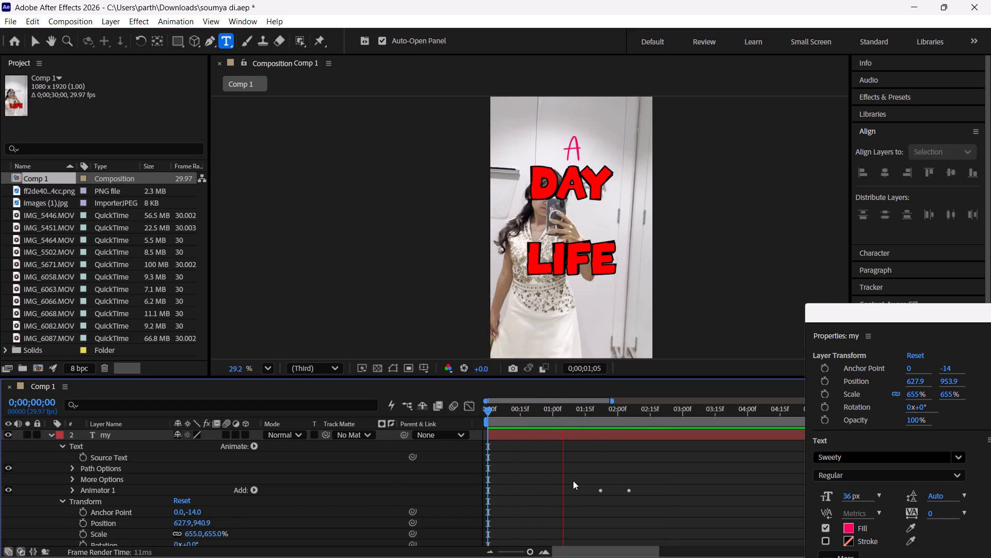
{"action": "key", "text": "space"}
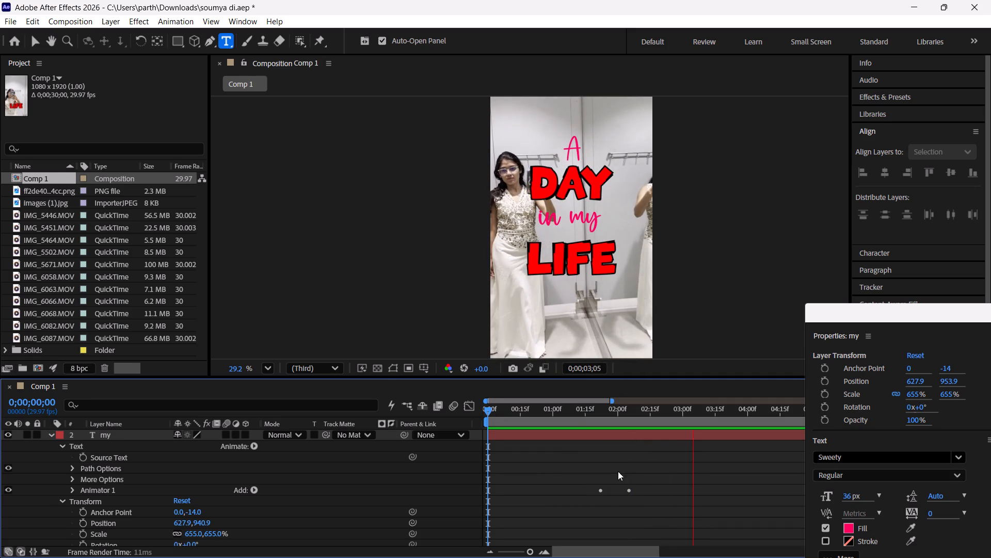
Place the playhead at 0;00;02;05, on the last animator keyframe of the my layer.
{"action": "left_click_drag", "start_coordinate": [640, 413], "coordinate": [629, 412]}
{"action": "left_click", "coordinate": [50, 436]}
{"action": "scroll", "coordinate": [488, 469], "scroll_direction": "up", "scroll_amount": 3}
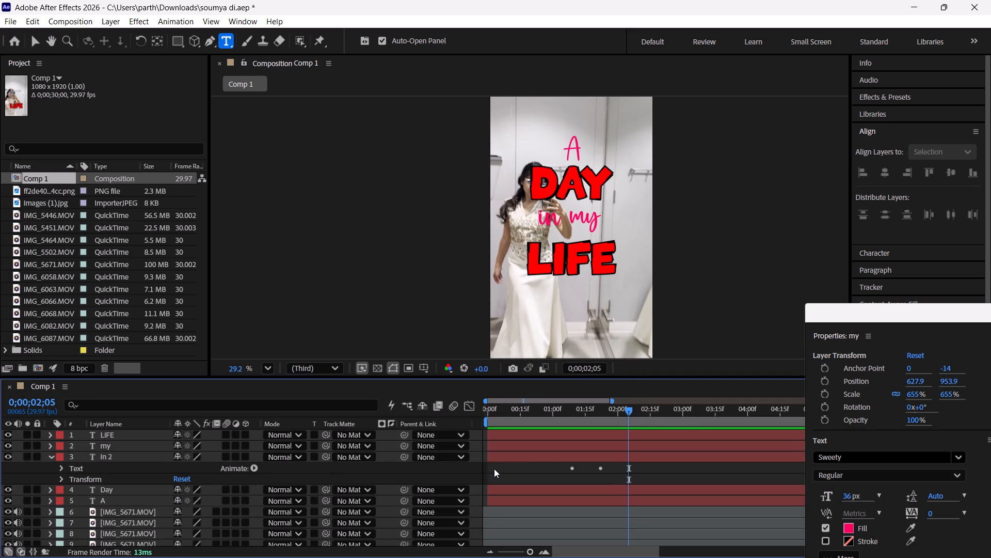
{"action": "left_click_drag", "start_coordinate": [610, 416], "coordinate": [599, 421]}
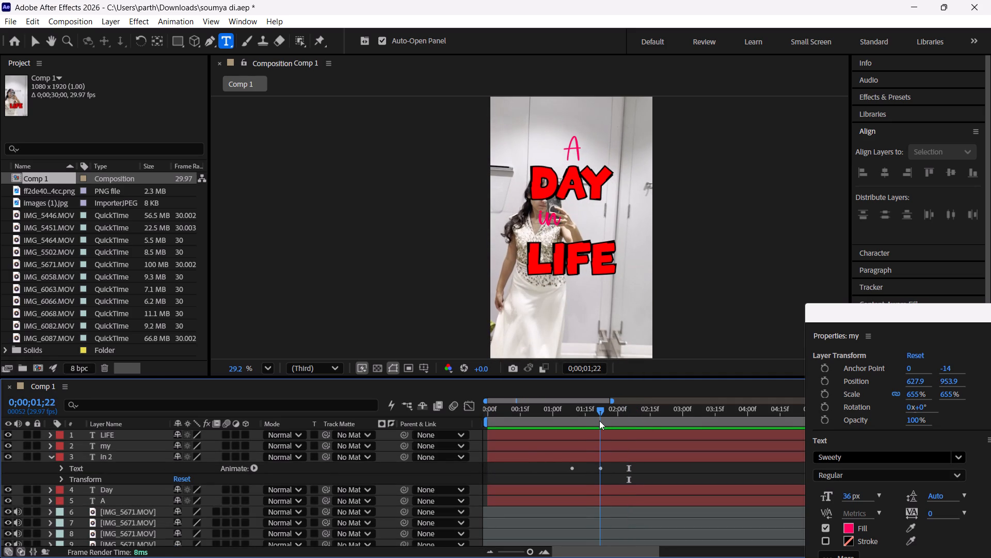
{"action": "left_click", "coordinate": [150, 447]}
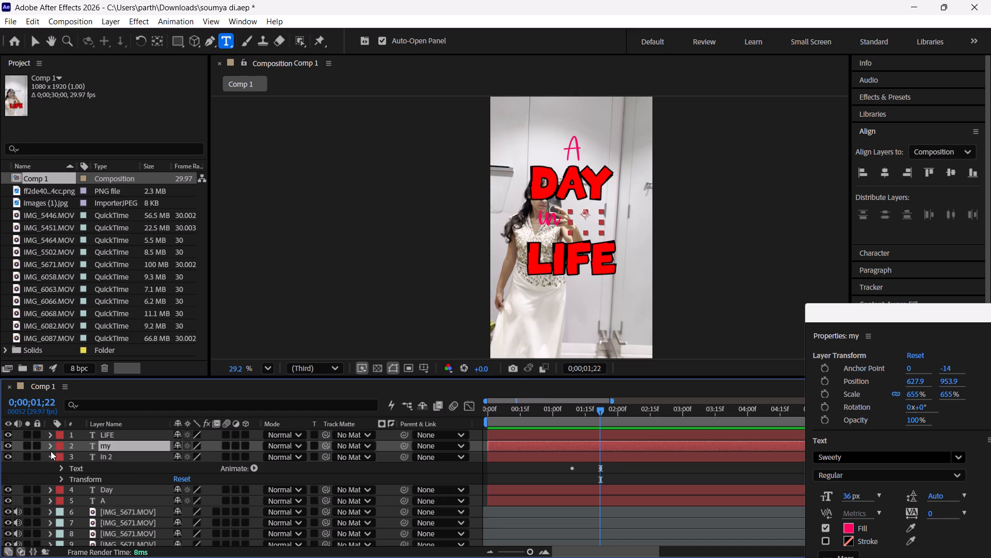
{"action": "left_click", "coordinate": [51, 445]}
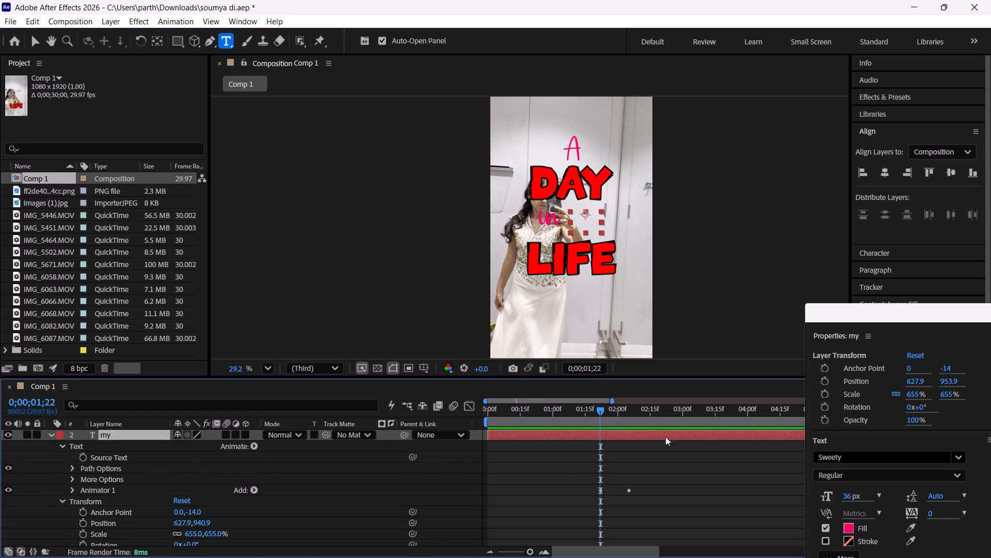
{"action": "left_click_drag", "start_coordinate": [603, 413], "coordinate": [627, 422]}
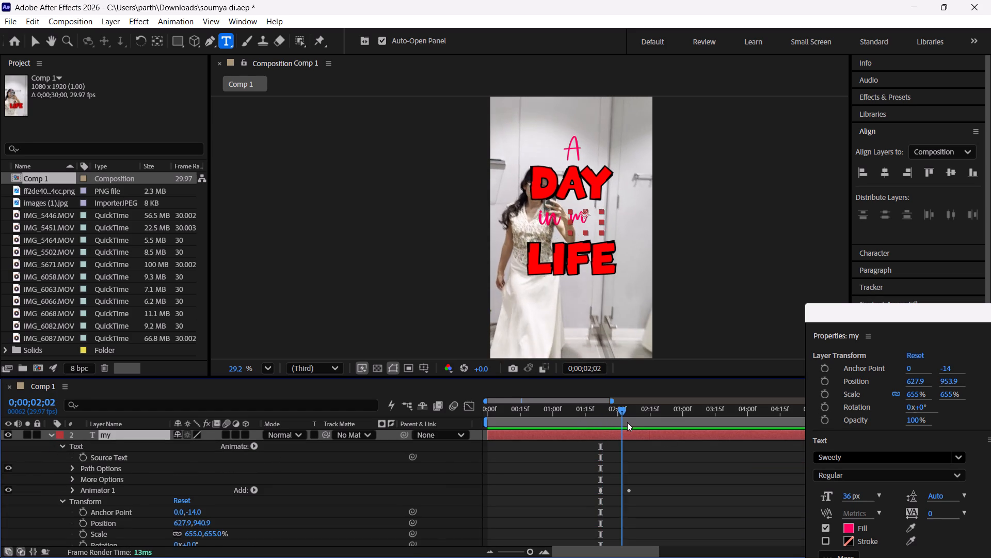
{"action": "left_click_drag", "start_coordinate": [627, 422], "coordinate": [632, 429]}
{"action": "scroll", "coordinate": [644, 460], "scroll_direction": "up", "scroll_amount": 4}
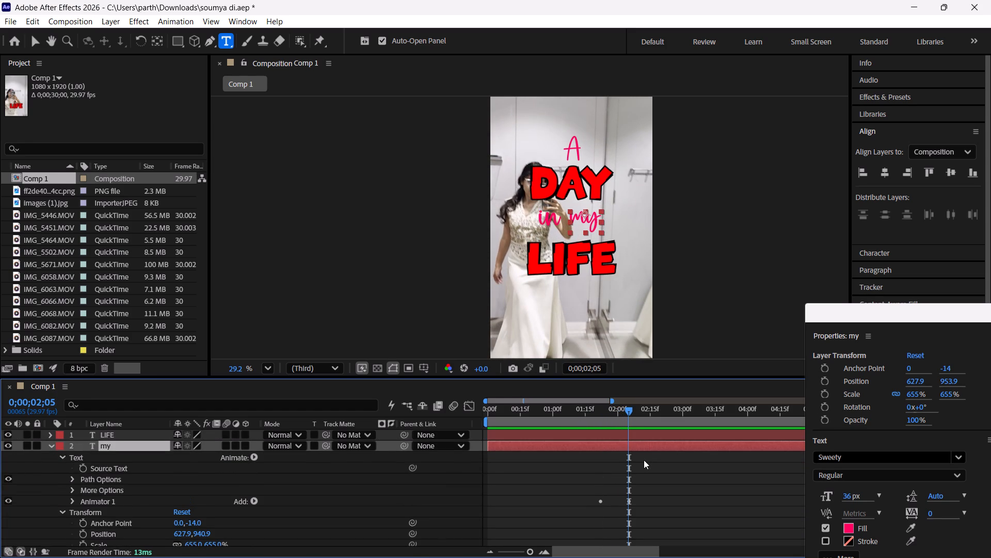
Copy Animator 1 from the my layer and paste it onto the LIFE layer at 0;00;02;05.
{"action": "left_click", "coordinate": [639, 438]}
{"action": "left_click", "coordinate": [639, 437]}
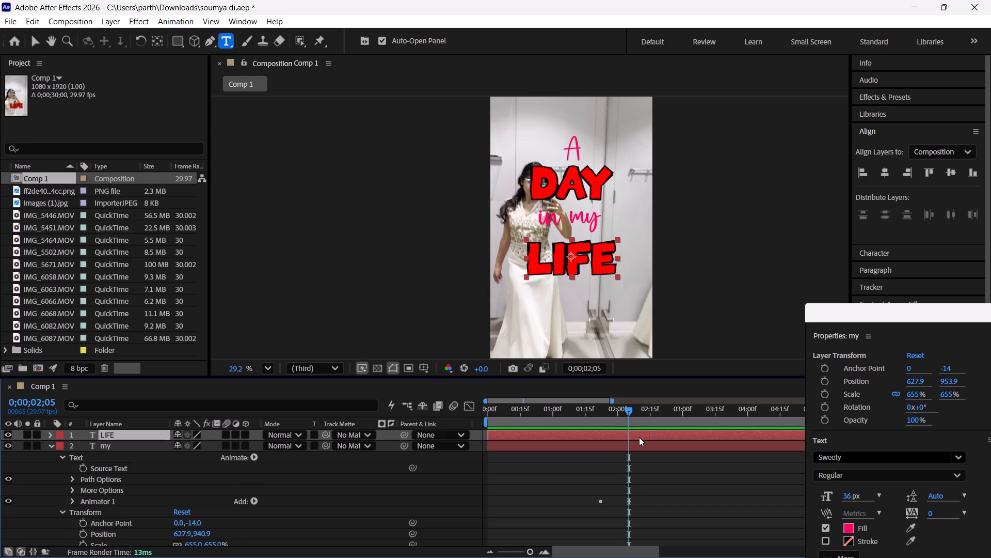
{"action": "key", "text": "ctrl+v"}
{"action": "left_click", "coordinate": [124, 447]}
{"action": "left_click", "coordinate": [109, 498]}
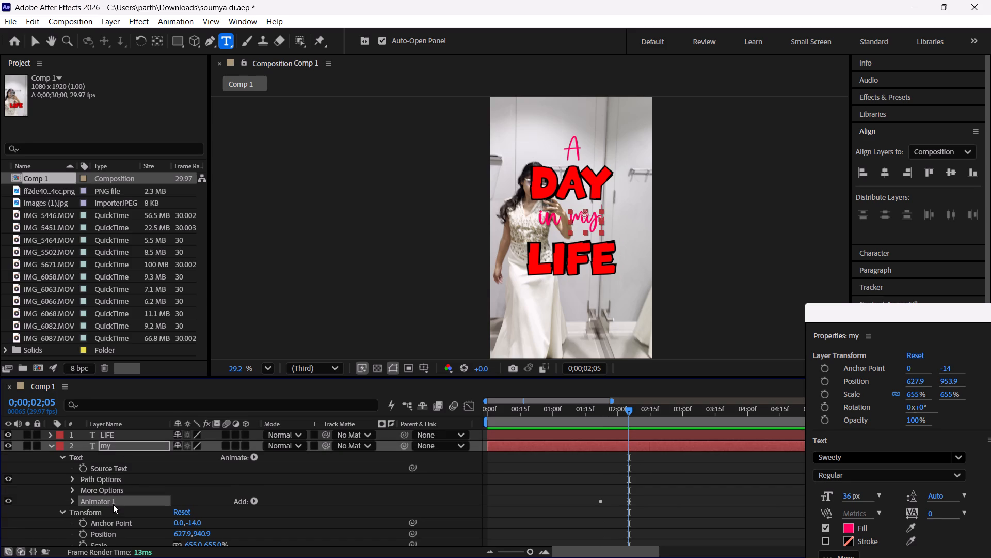
{"action": "key", "text": "ctrl+c"}
{"action": "left_click", "coordinate": [619, 438]}
{"action": "key", "text": "ctrl+v"}
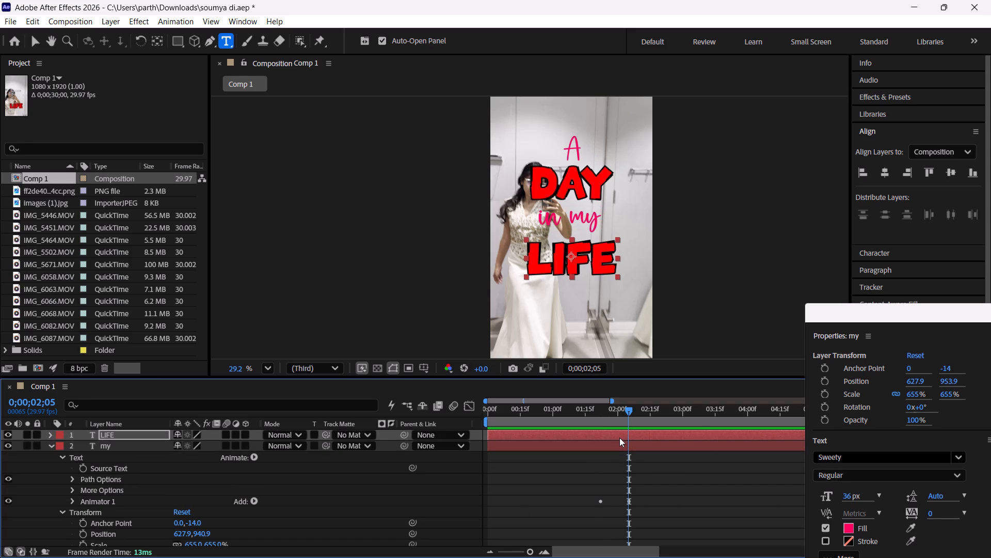
Play the composition twice from the start to review the LIFE layer's letter-by-letter reveal.
{"action": "left_click_drag", "start_coordinate": [626, 411], "coordinate": [415, 416]}
{"action": "key", "text": "space"}
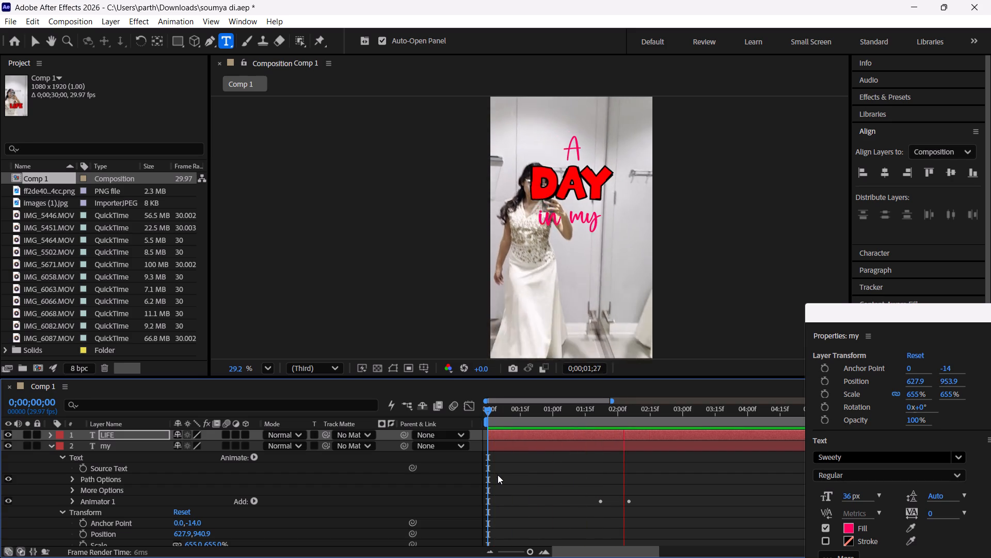
{"action": "key", "text": "space"}
{"action": "left_click_drag", "start_coordinate": [657, 415], "coordinate": [470, 415]}
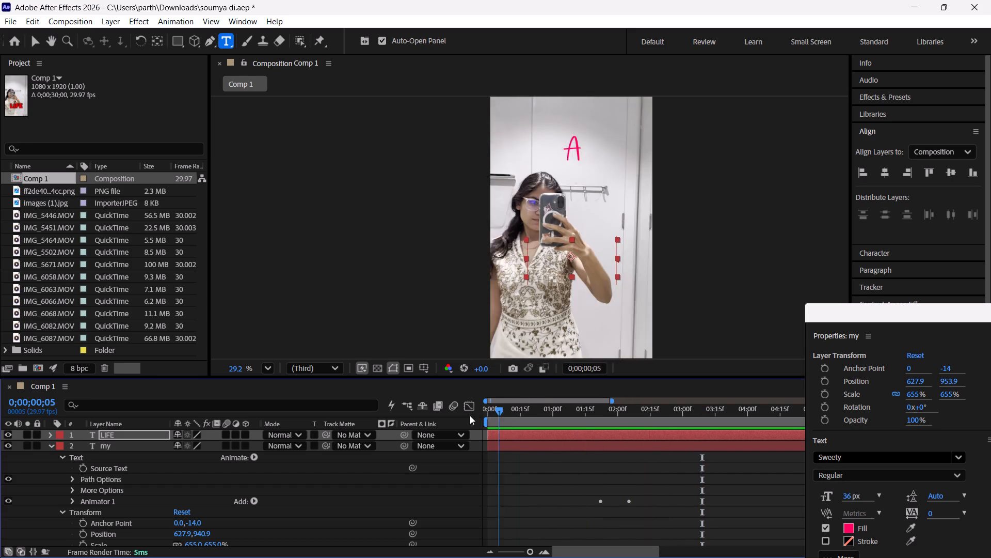
{"action": "left_click_drag", "start_coordinate": [470, 415], "coordinate": [460, 415]}
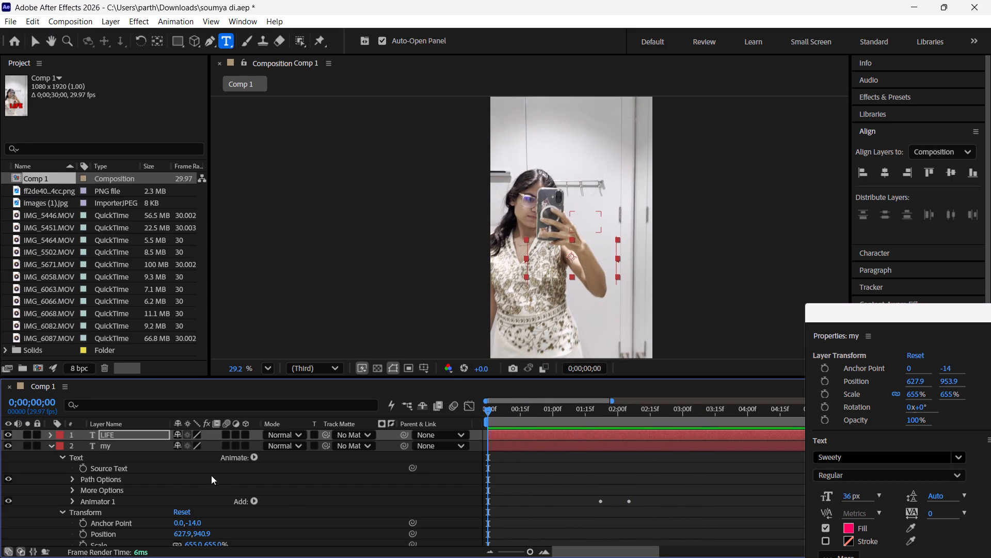
{"action": "key", "text": "space"}
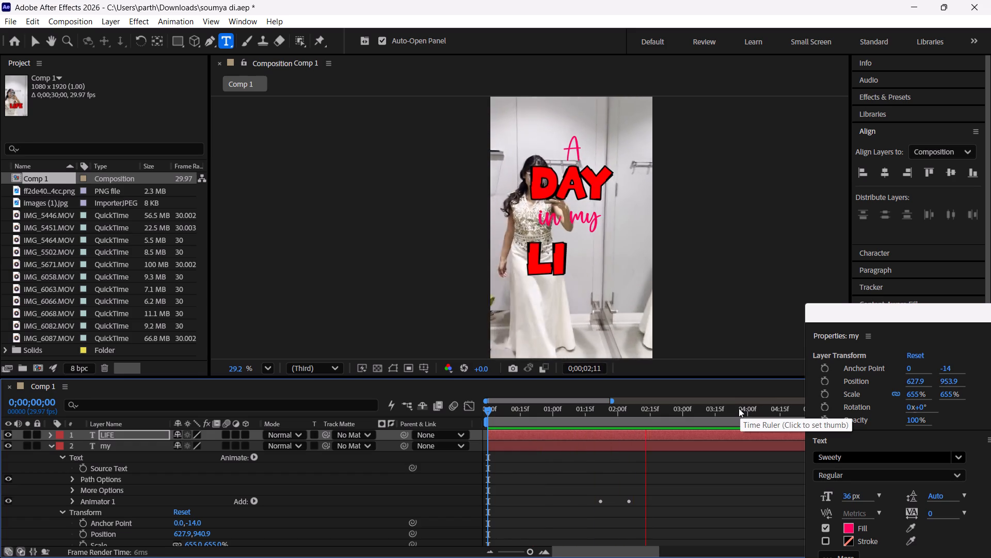
{"action": "key", "text": "space"}
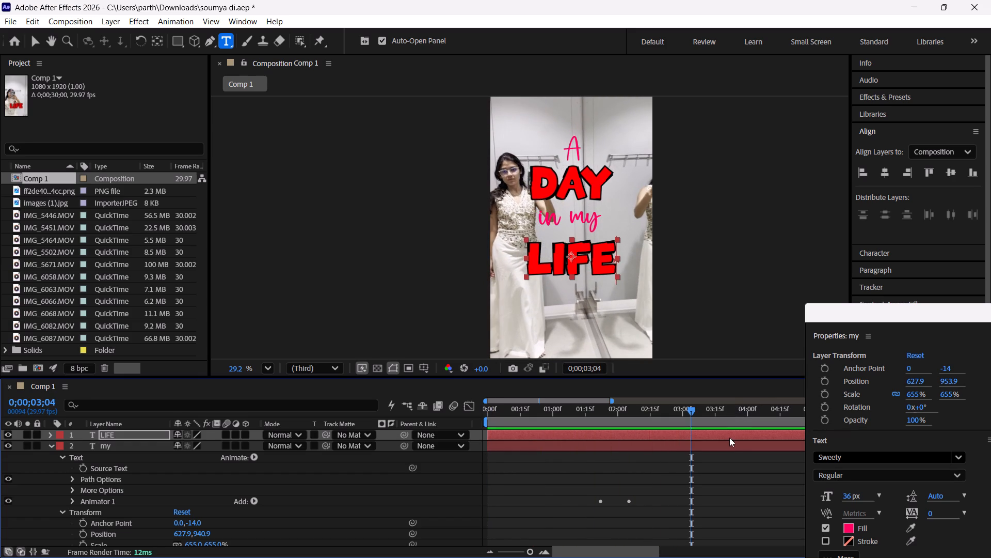
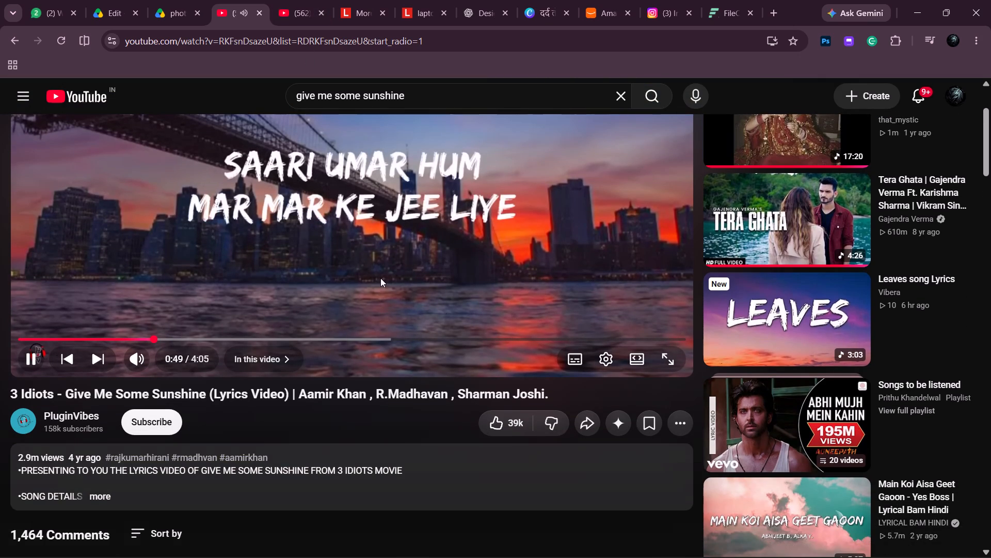
Pause the YouTube lyrics video, open Spotify, search for "give" and play Give Me Some Sunshine from 3 Idiots.
{"action": "left_click", "coordinate": [354, 241]}
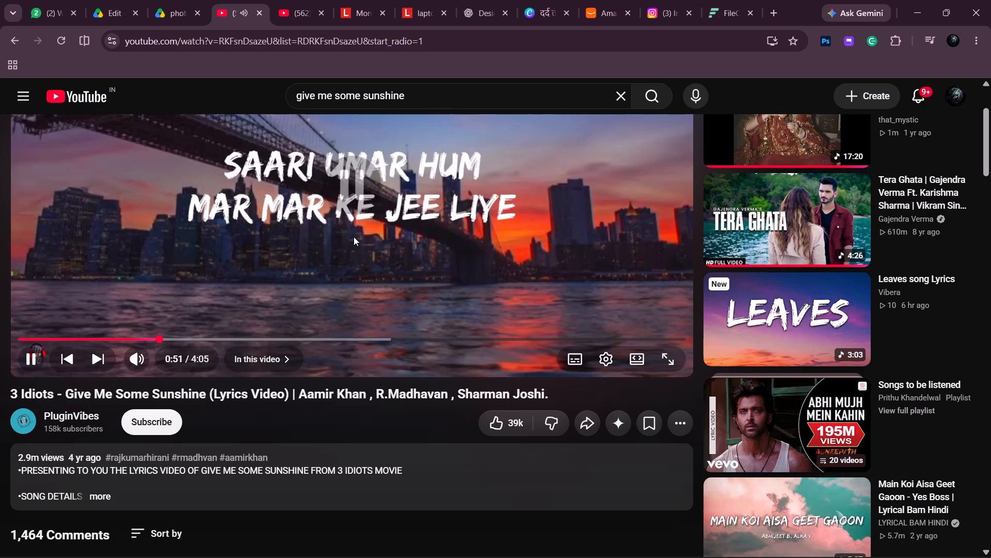
{"action": "left_click", "coordinate": [398, 546]}
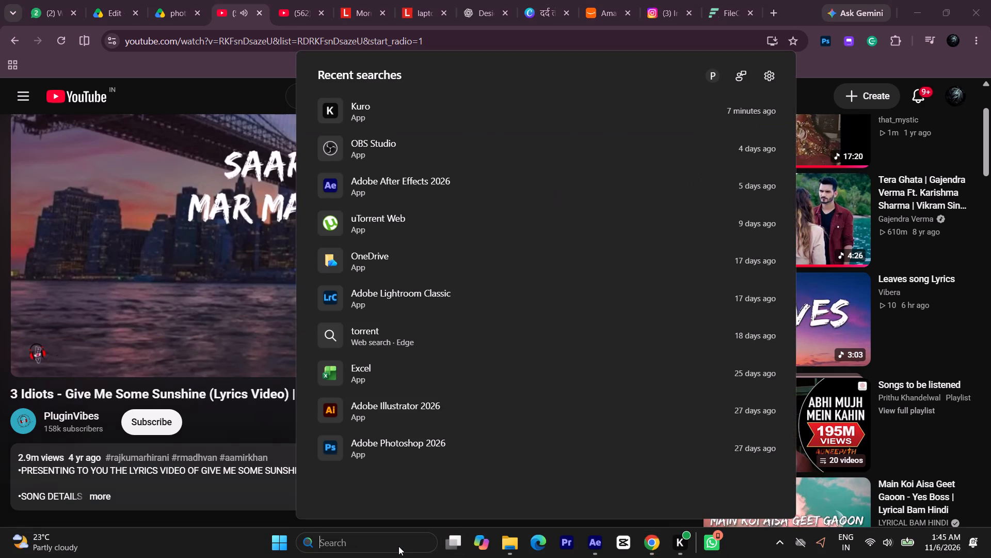
{"action": "type", "text": "spotify"}
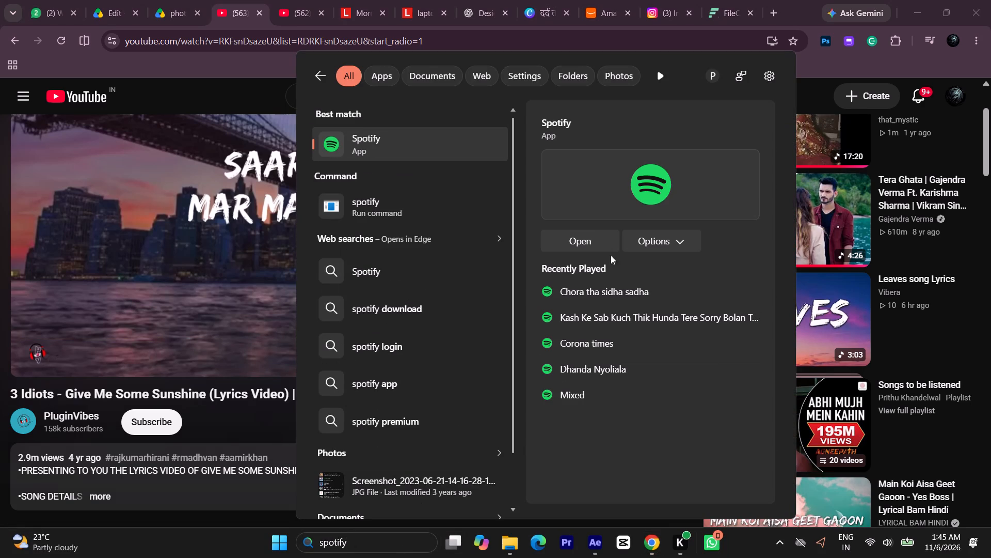
{"action": "left_click", "coordinate": [609, 241]}
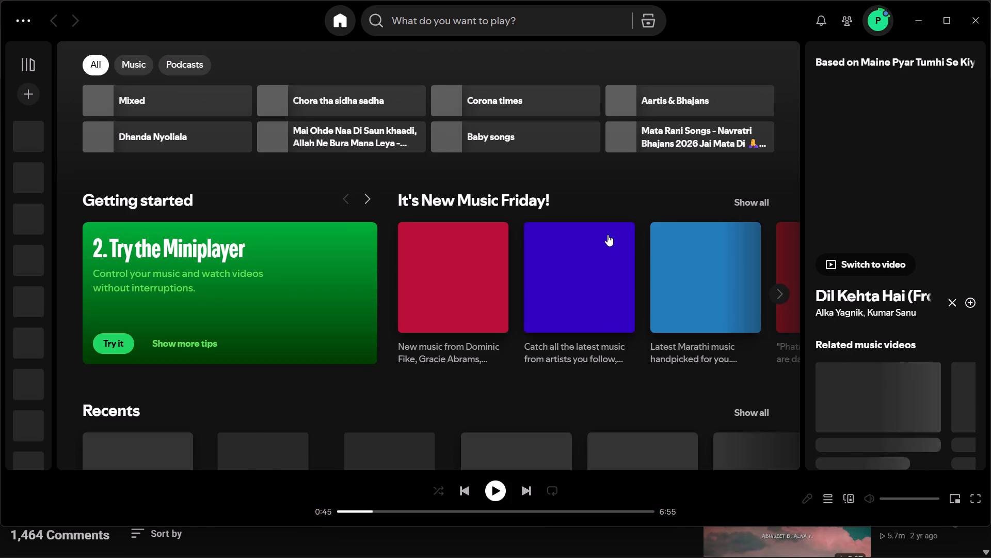
{"action": "left_click", "coordinate": [428, 25]}
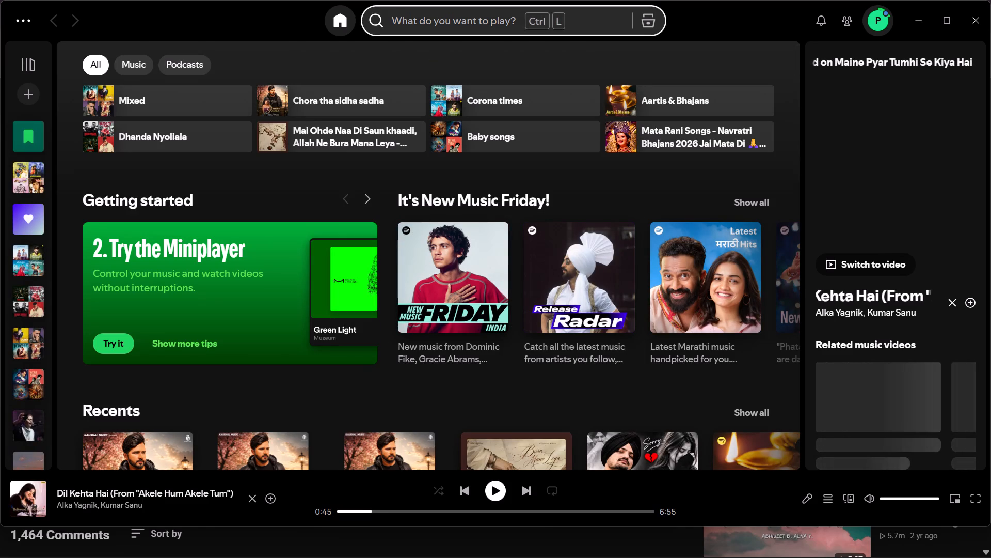
{"action": "type", "text": "give"}
{"action": "key", "text": "space"}
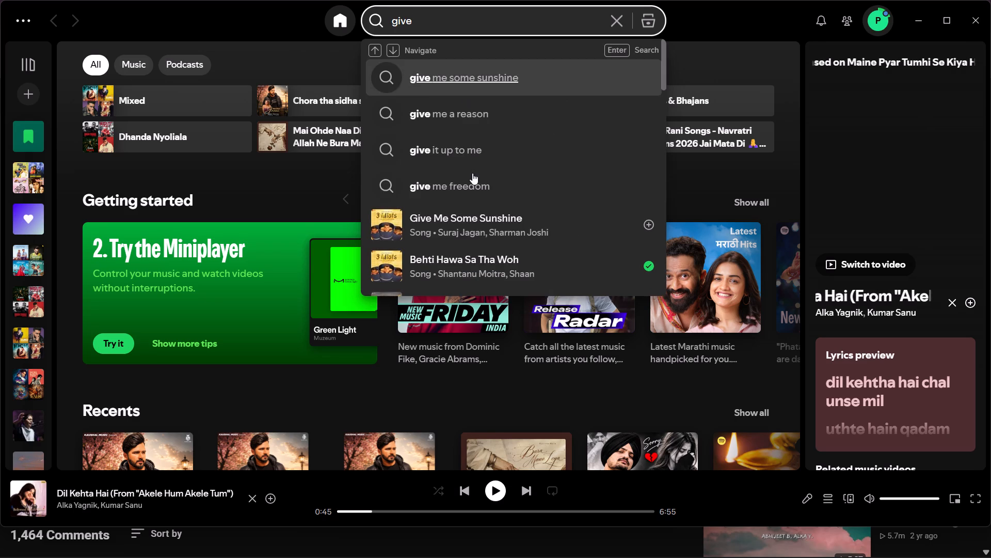
{"action": "left_click", "coordinate": [473, 226]}
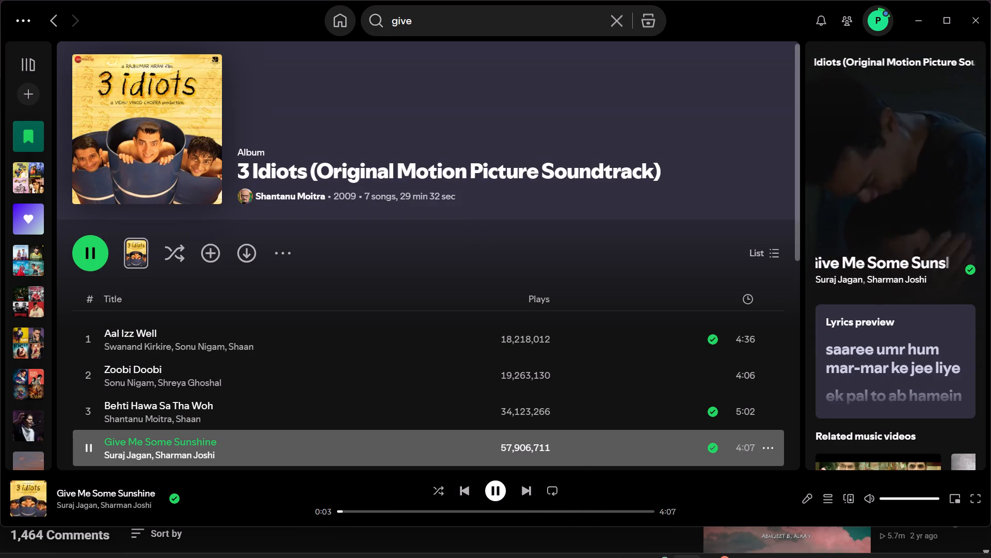
Switch back to Chrome and browse YouTube results for "give me some sunshine guitar leads".
{"action": "left_click", "coordinate": [625, 544]}
{"action": "left_click", "coordinate": [20, 43]}
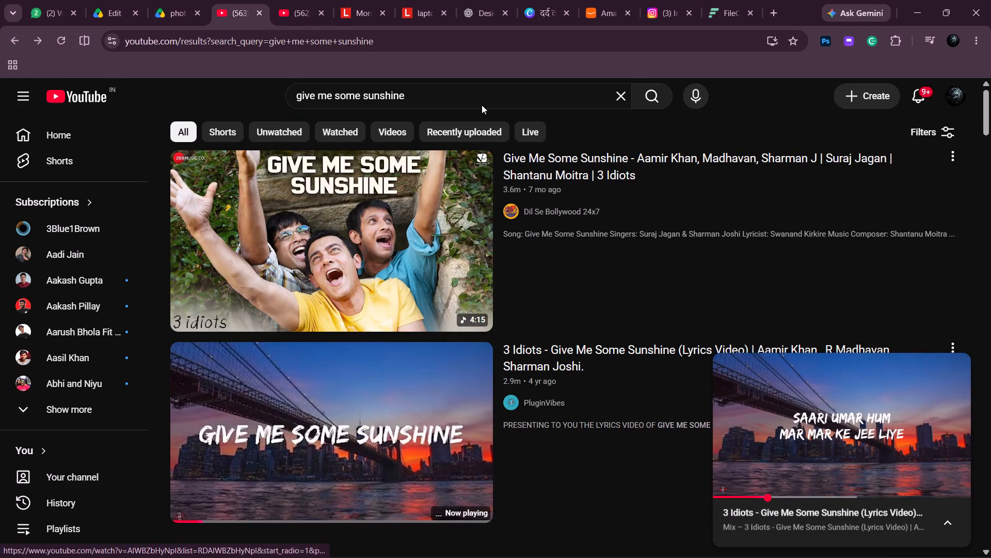
{"action": "left_click", "coordinate": [463, 98]}
{"action": "left_click", "coordinate": [465, 127]}
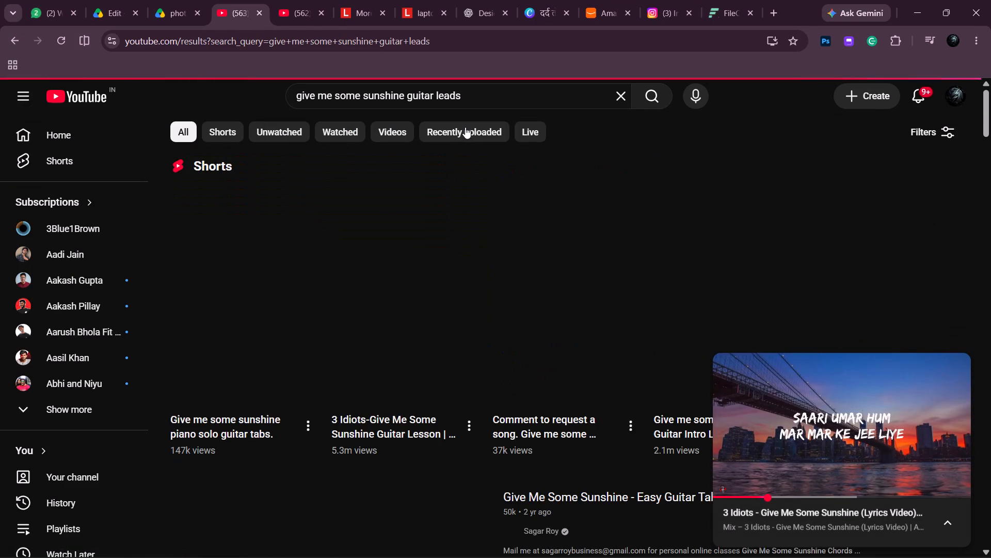
{"action": "scroll", "coordinate": [420, 296], "scroll_direction": "down", "scroll_amount": 7}
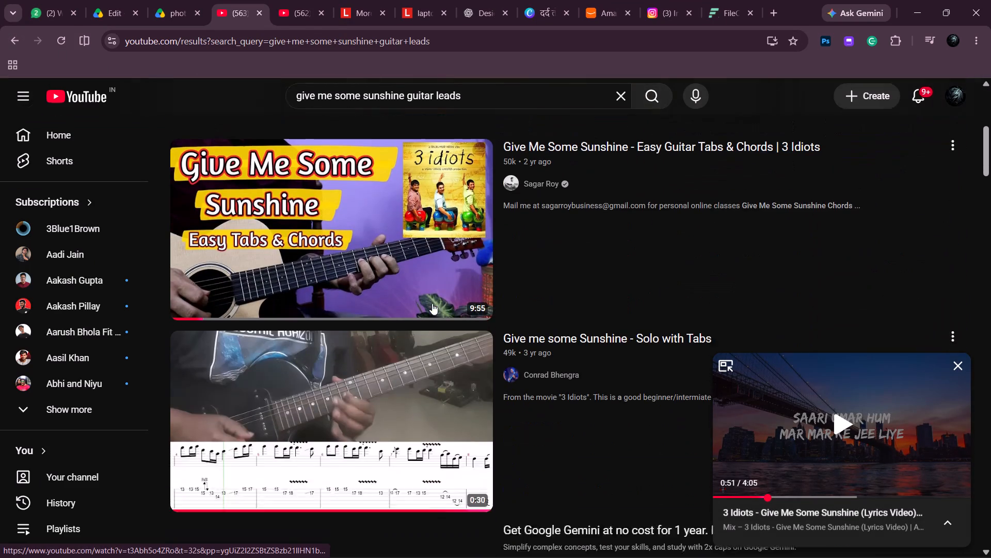
Search YouTube for "give me some sunshine instrumental" and open the Karaoke With Tanujoy guitar chords version.
{"action": "left_click", "coordinate": [485, 101]}
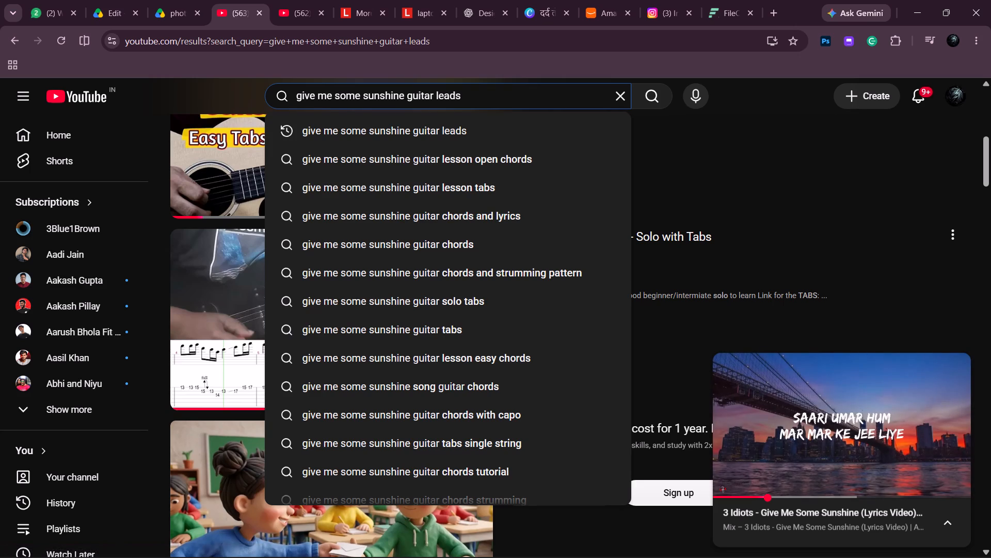
{"action": "key", "text": "BackSpace"}
{"action": "key", "text": "BackSpace"}
{"action": "key", "text": "BackSpace"}
{"action": "key", "text": "BackSpace"}
{"action": "key", "text": "BackSpace"}
{"action": "key", "text": "BackSpace"}
{"action": "key", "text": "BackSpace"}
{"action": "key", "text": "BackSpace"}
{"action": "key", "text": "BackSpace"}
{"action": "key", "text": "BackSpace"}
{"action": "key", "text": "BackSpace"}
{"action": "key", "text": "BackSpace"}
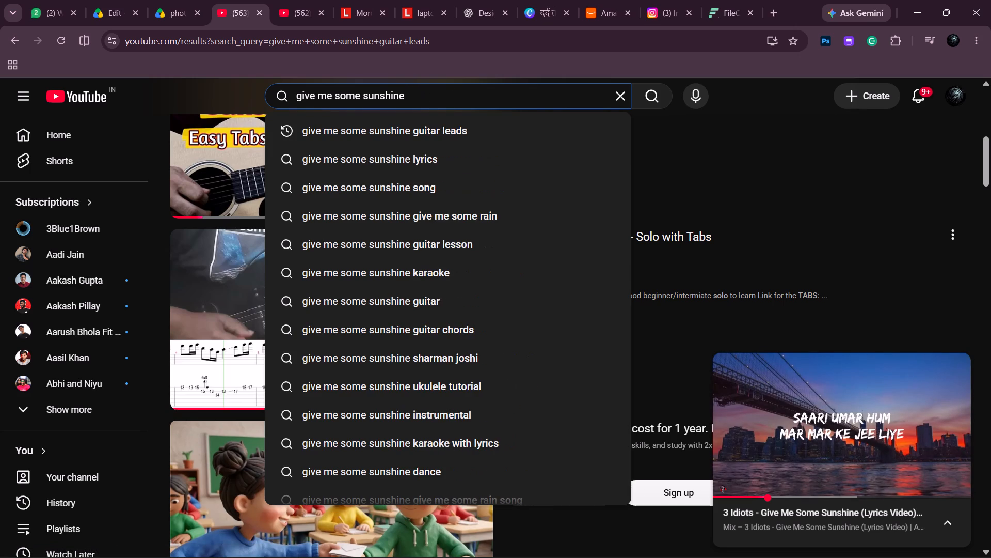
{"action": "type", "text": "instr"}
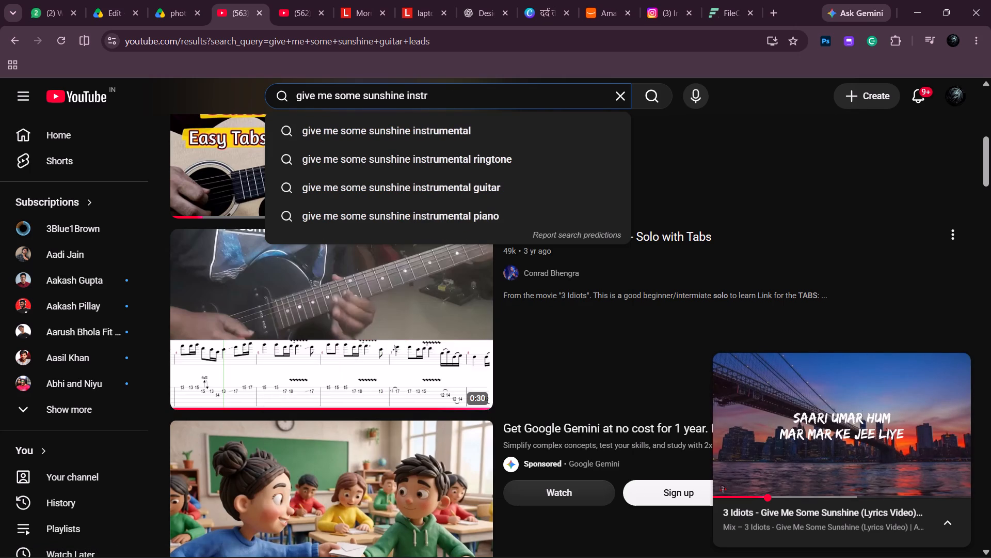
{"action": "key", "text": "Down"}
{"action": "key", "text": "Return"}
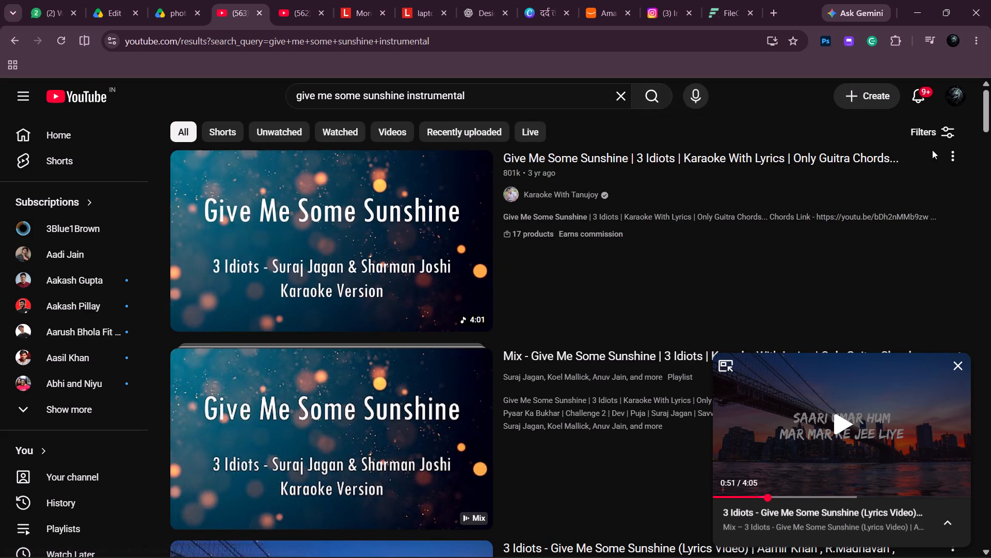
{"action": "left_click", "coordinate": [447, 190]}
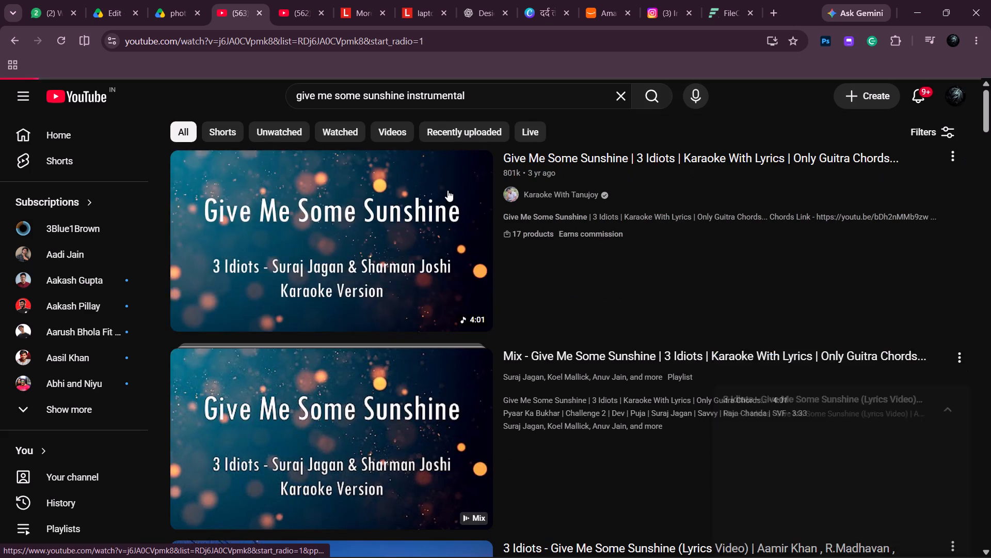
Switch to Spotify, pause Give Me Some Sunshine and return to the browser.
{"action": "left_click", "coordinate": [678, 536]}
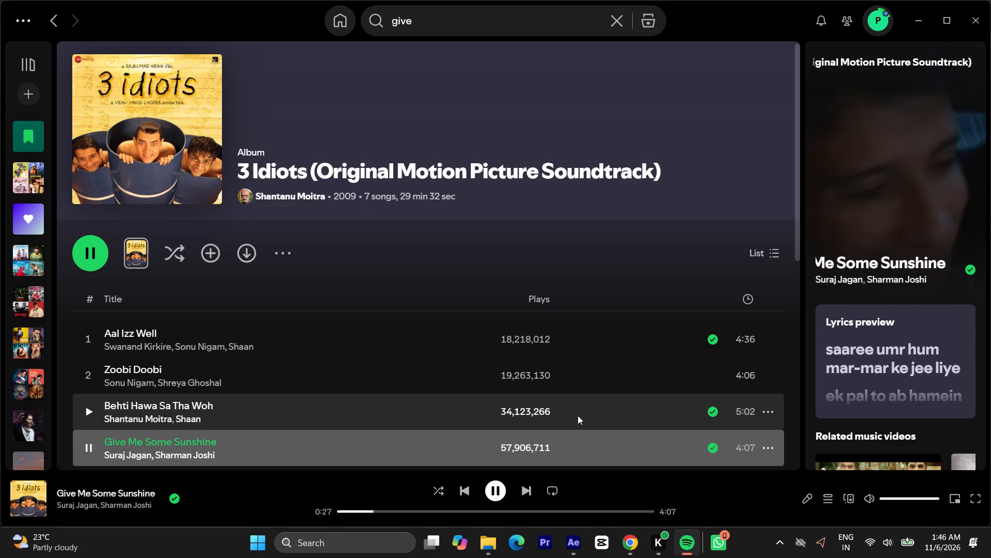
{"action": "left_click", "coordinate": [488, 487]}
{"action": "left_click", "coordinate": [926, 6]}
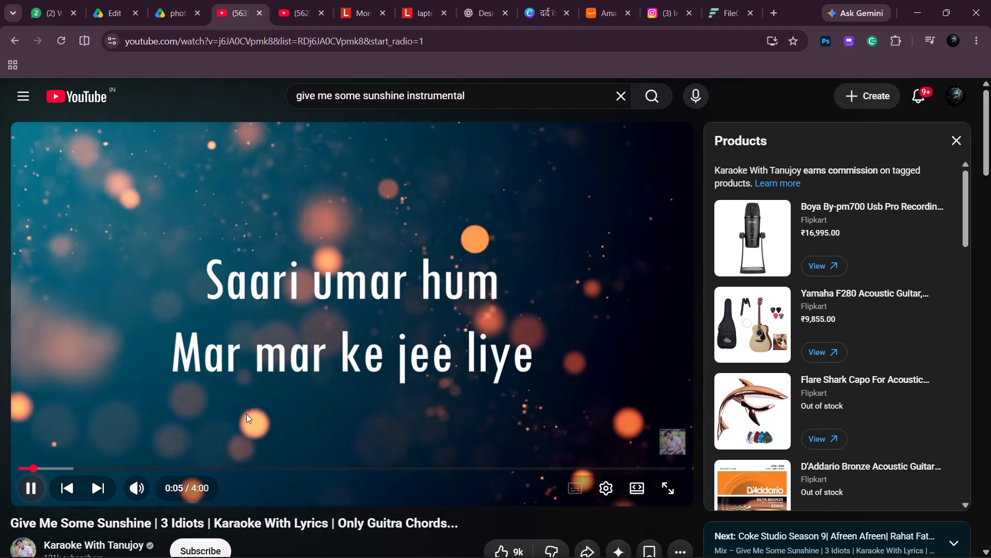
Listen to different parts of the karaoke version and look through its description and comments.
{"action": "left_click", "coordinate": [62, 466]}
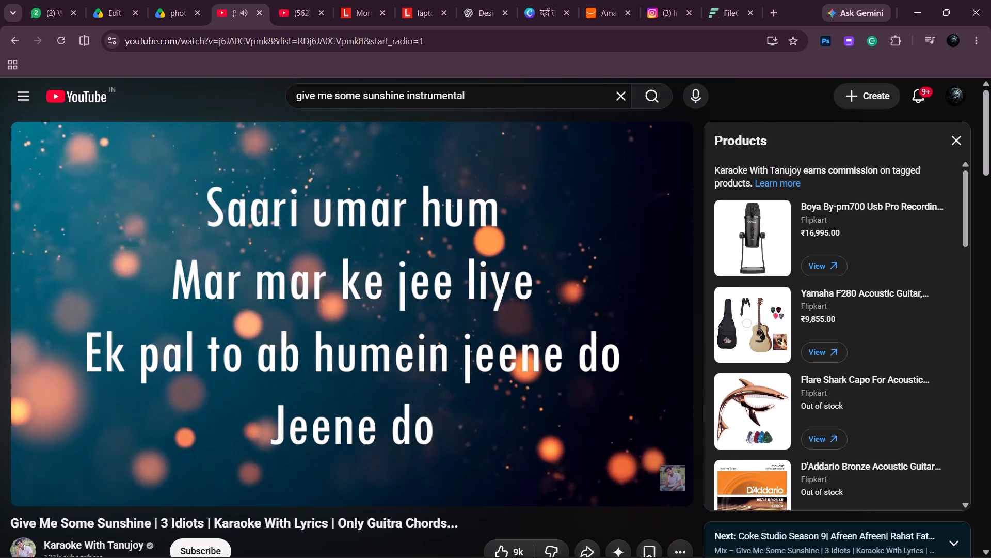
{"action": "left_click", "coordinate": [245, 357]}
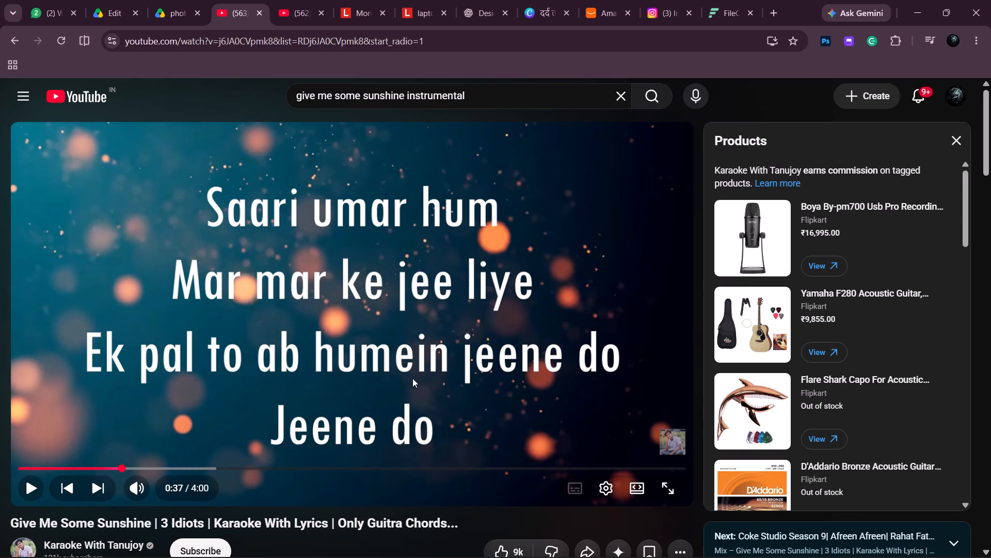
{"action": "scroll", "coordinate": [412, 378], "scroll_direction": "down", "scroll_amount": 5}
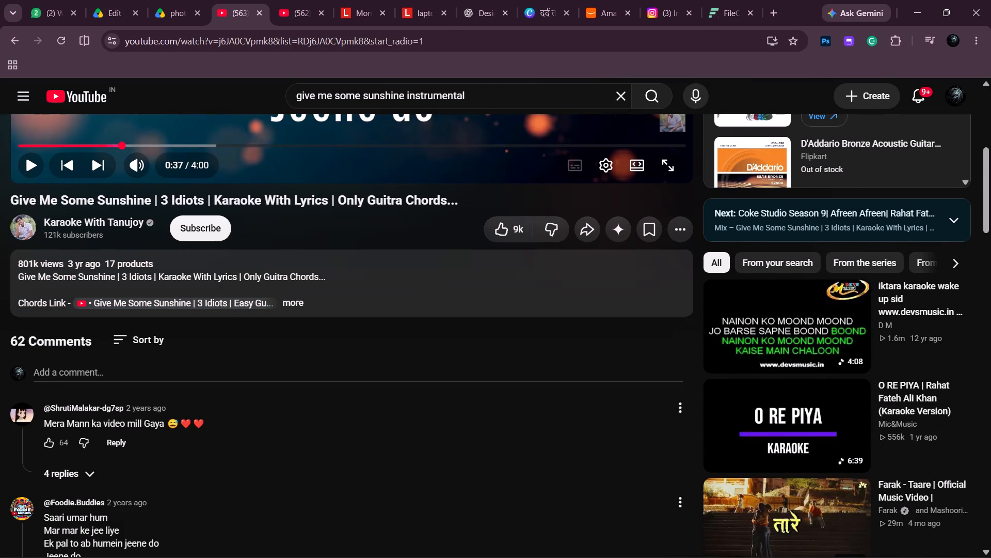
{"action": "scroll", "coordinate": [413, 382], "scroll_direction": "down", "scroll_amount": 2}
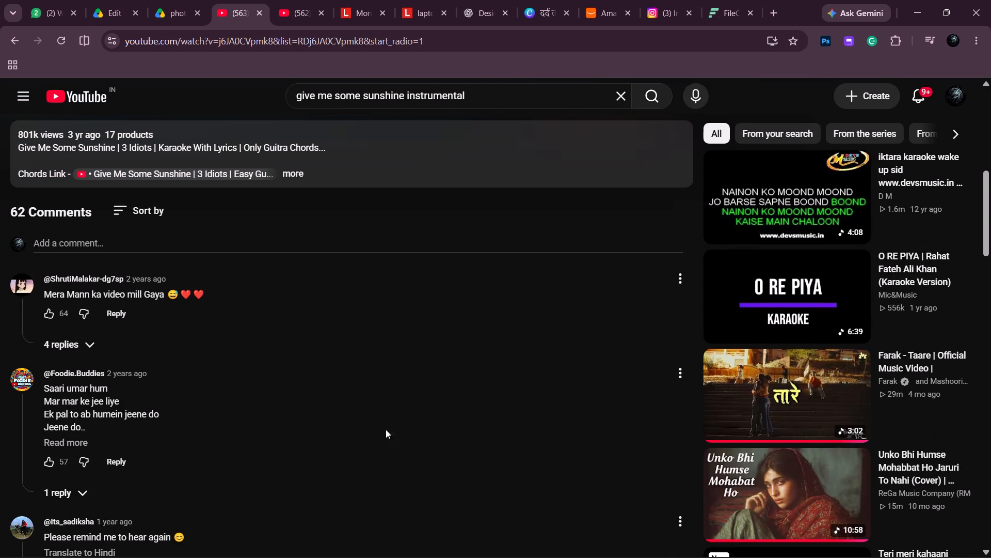
{"action": "scroll", "coordinate": [487, 448], "scroll_direction": "up", "scroll_amount": 3}
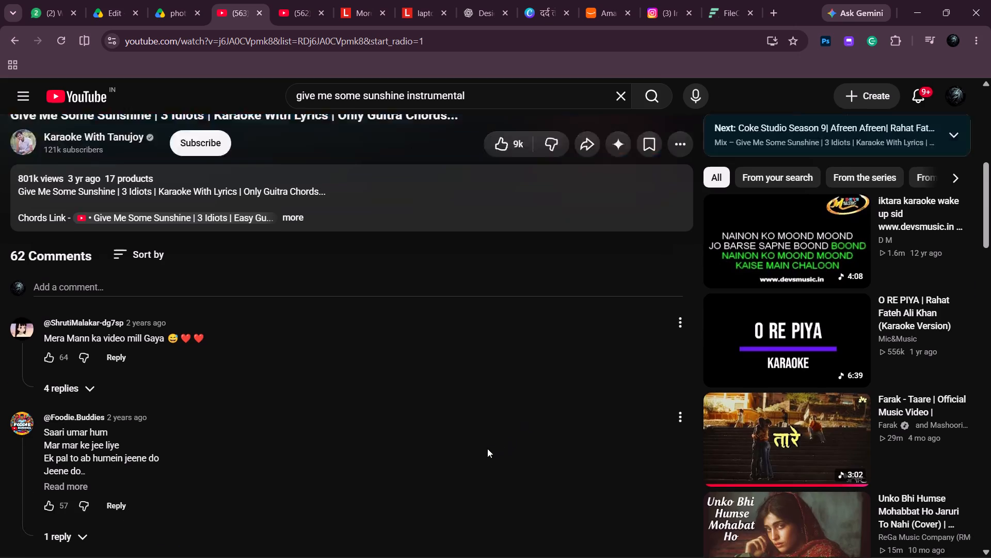
{"action": "scroll", "coordinate": [487, 448], "scroll_direction": "up", "scroll_amount": 7}
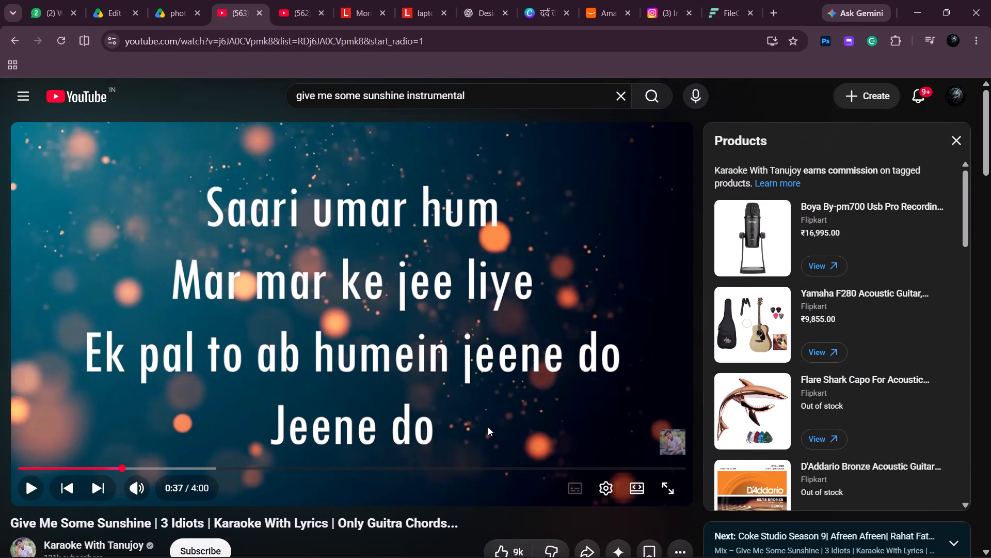
{"action": "left_click", "coordinate": [441, 363]}
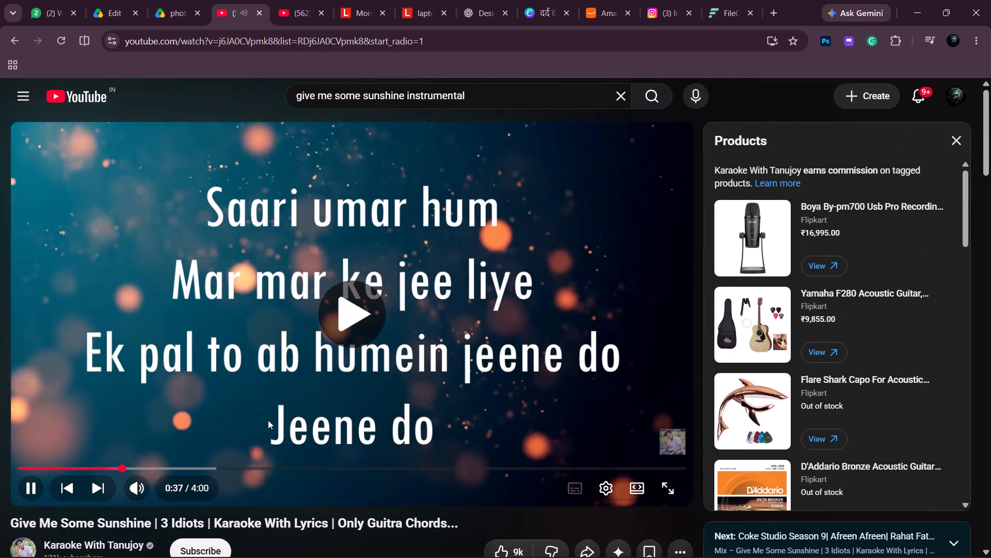
{"action": "left_click", "coordinate": [42, 467]}
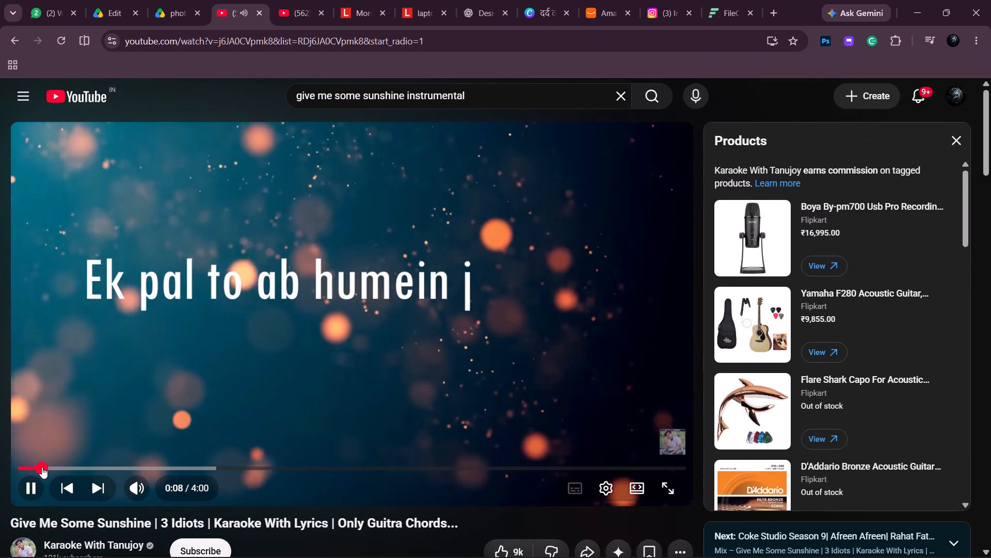
Return to the search results, open the PluginVibes lyrics video of Give Me Some Sunshine, and skip ahead while listening.
{"action": "left_click", "coordinate": [16, 42]}
{"action": "scroll", "coordinate": [433, 312], "scroll_direction": "down", "scroll_amount": 4}
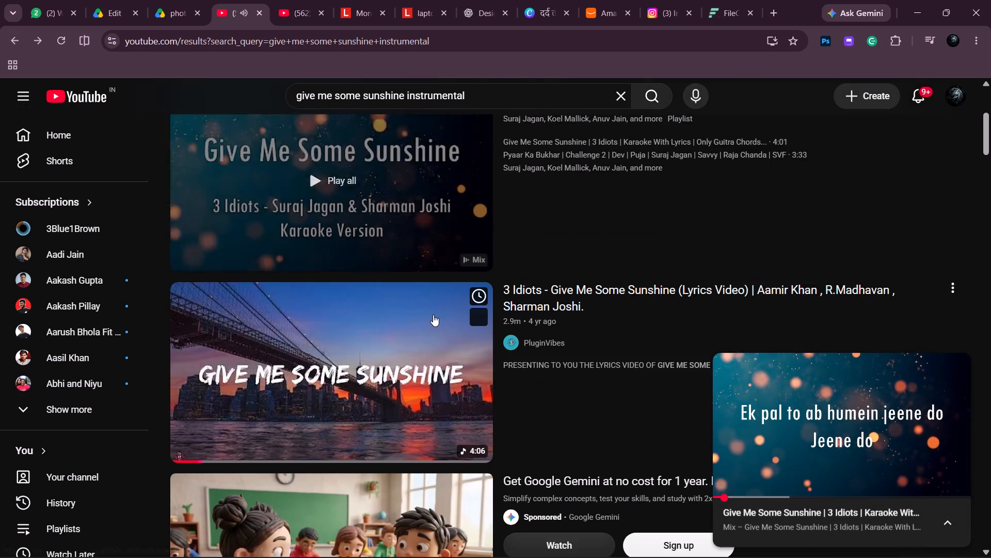
{"action": "scroll", "coordinate": [433, 315], "scroll_direction": "down", "scroll_amount": 1}
{"action": "left_click", "coordinate": [383, 301]}
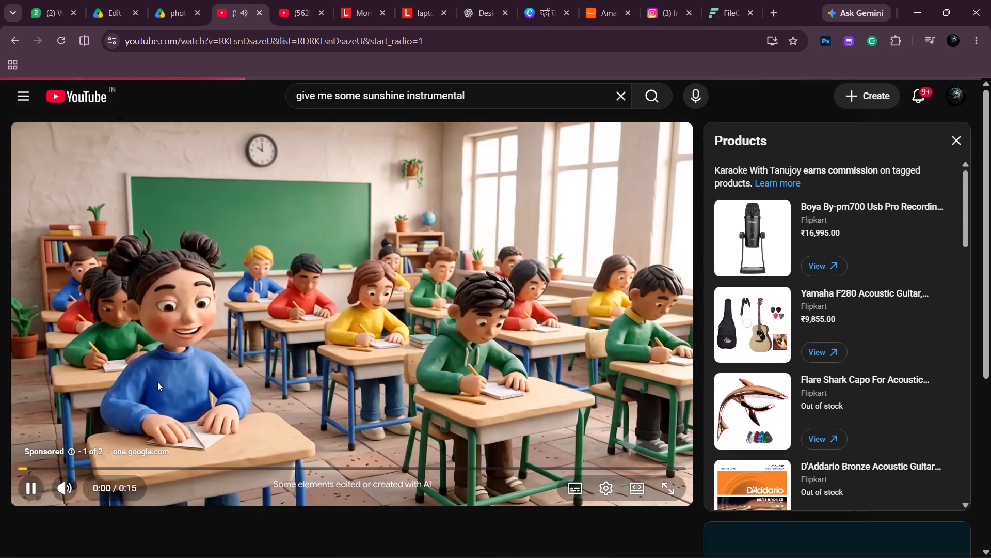
{"action": "scroll", "coordinate": [558, 349], "scroll_direction": "down", "scroll_amount": 1}
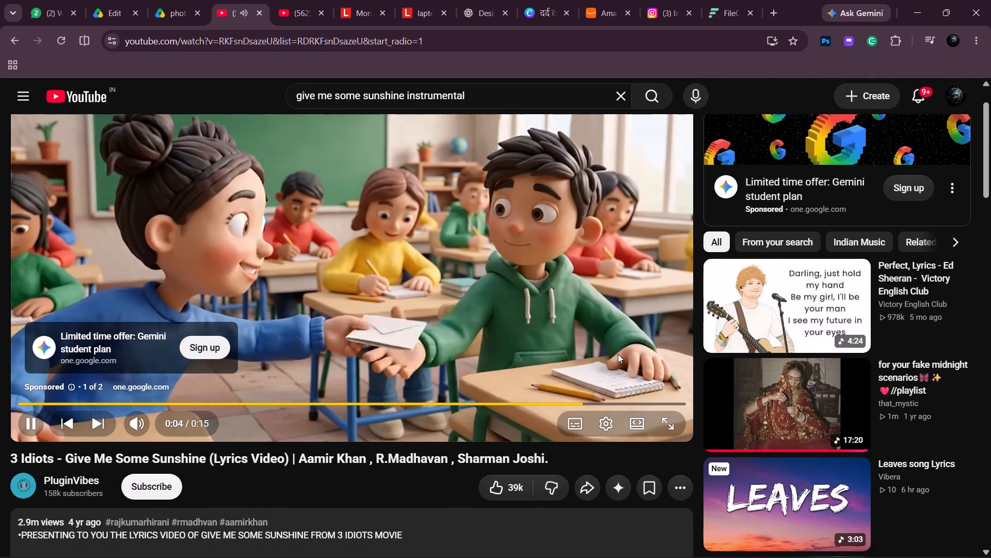
{"action": "left_click", "coordinate": [662, 383]}
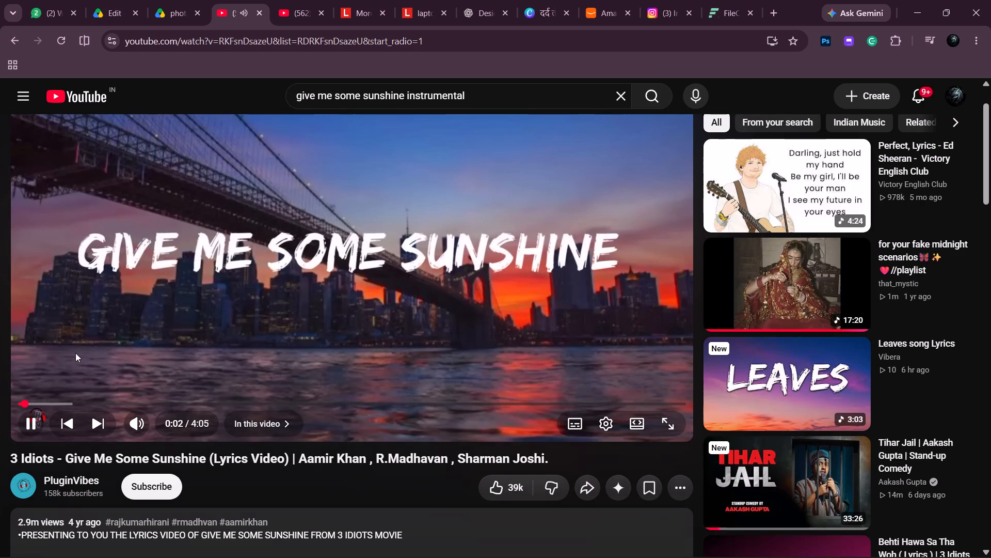
{"action": "key", "text": "Right"}
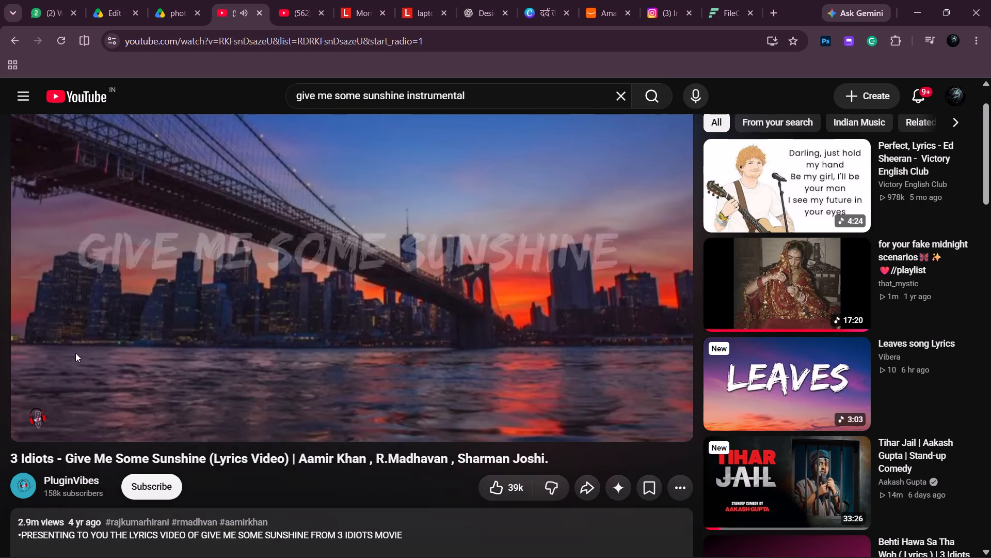
{"action": "key", "text": "Right"}
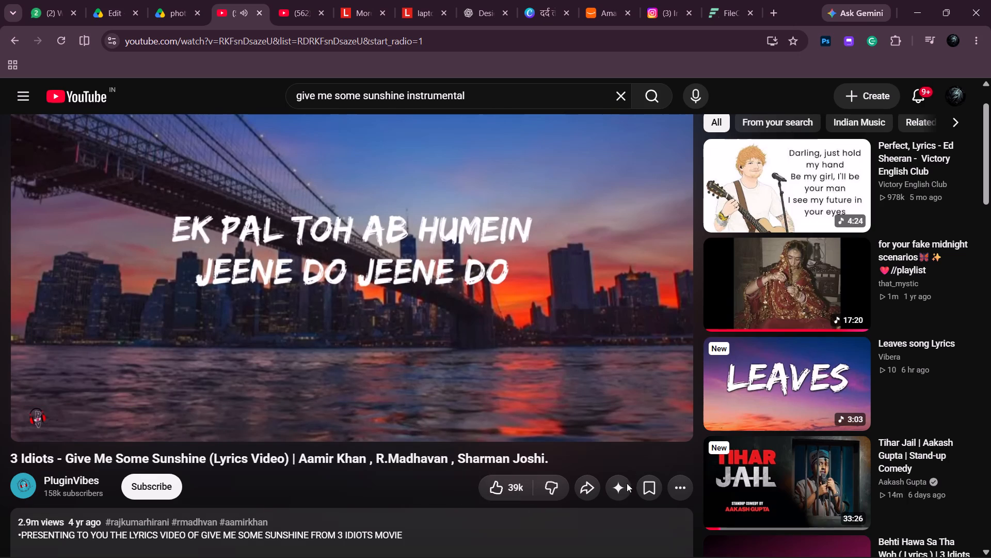
Copy the share link of the Give Me Some Sunshine lyrics video.
{"action": "left_click", "coordinate": [593, 494]}
{"action": "left_click", "coordinate": [600, 382]}
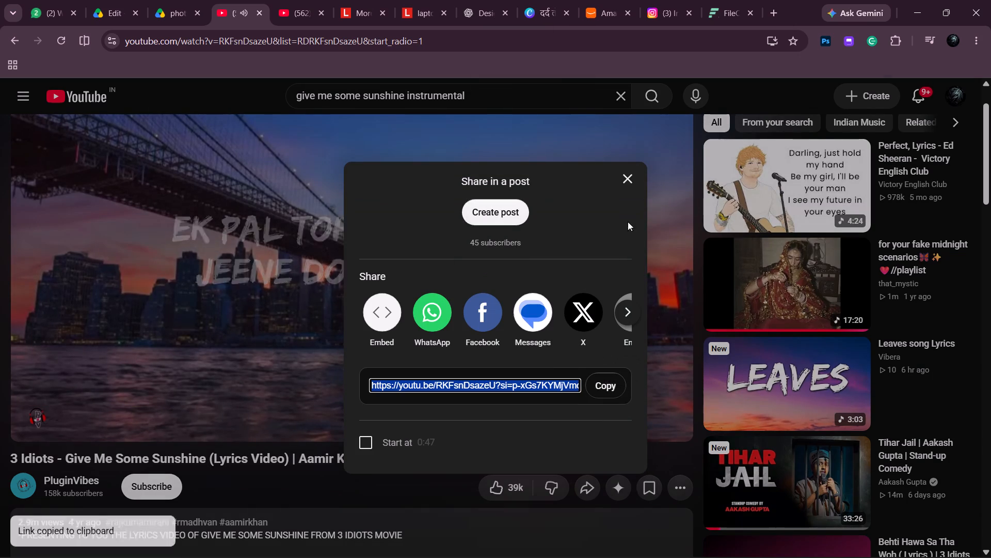
{"action": "left_click", "coordinate": [635, 175]}
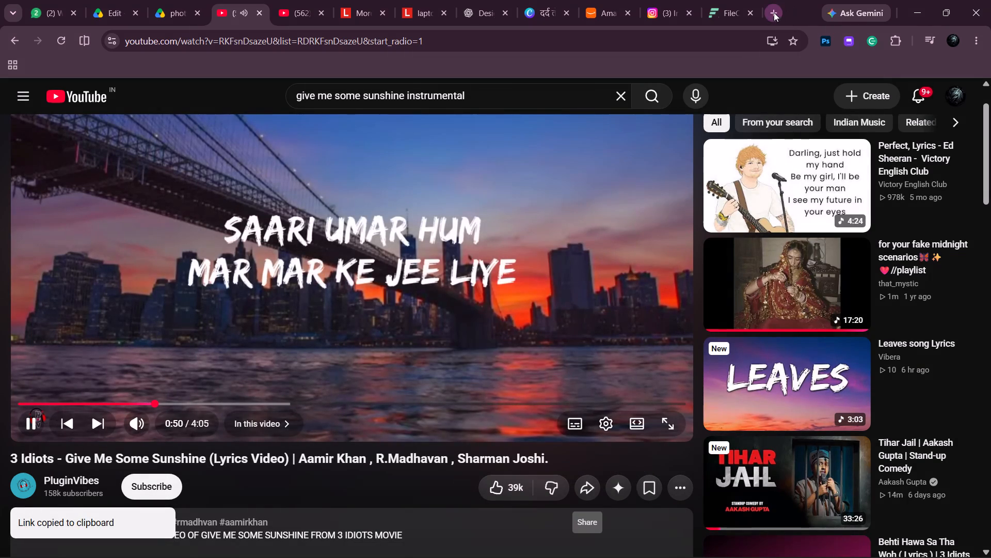
Search for a yt video to mp3 converter in a new tab and open Y2Mate.
{"action": "left_click", "coordinate": [772, 12]}
{"action": "left_click", "coordinate": [411, 267]}
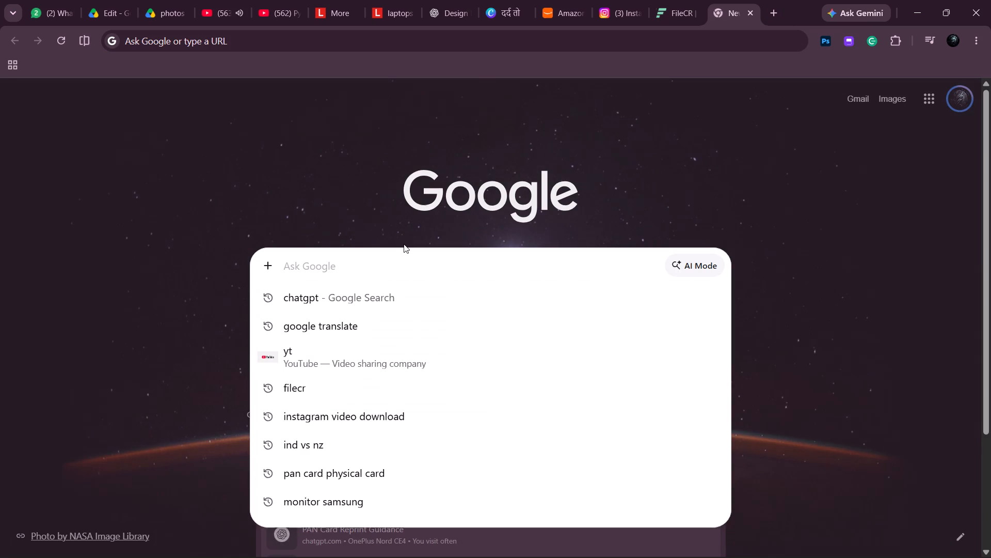
{"action": "type", "text": "yt vide"}
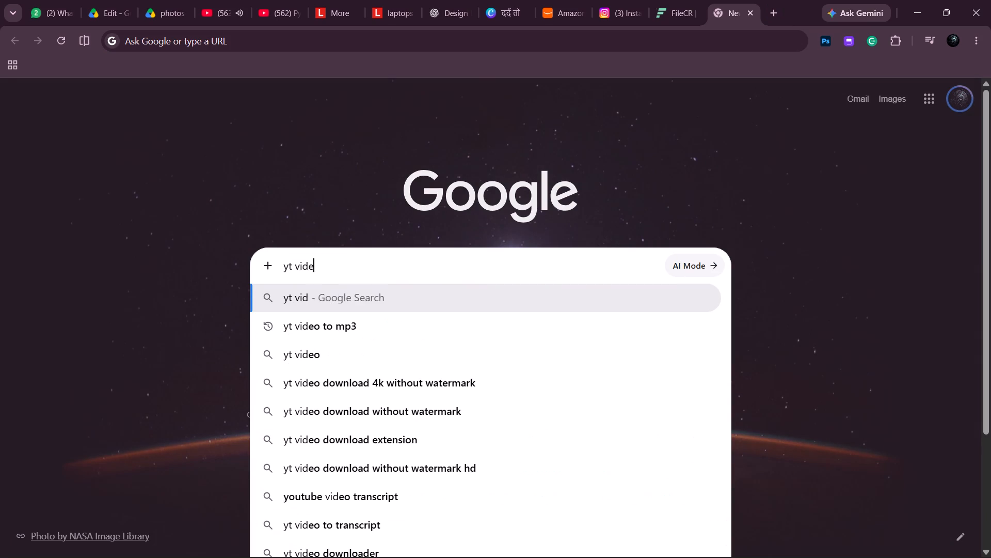
{"action": "key", "text": "Down"}
{"action": "key", "text": "Return"}
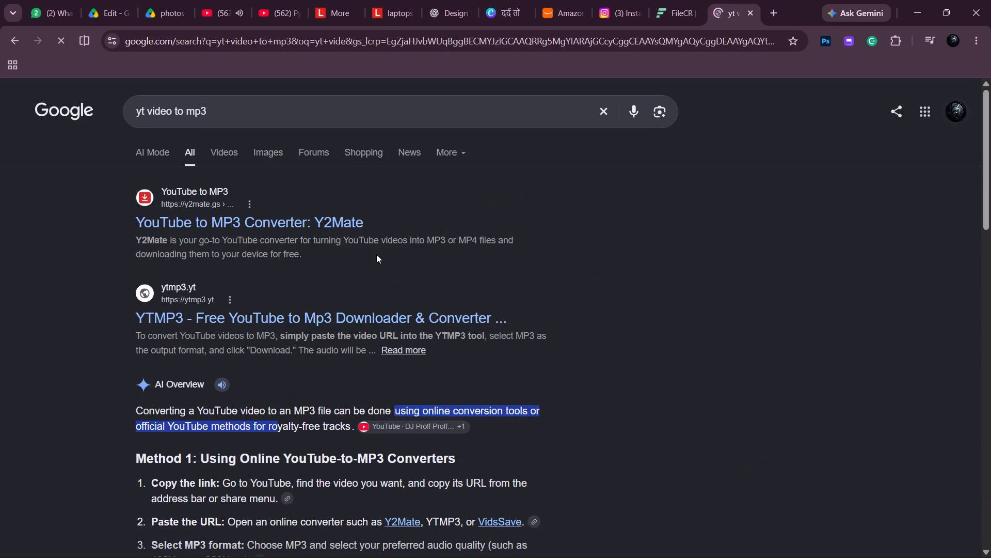
{"action": "left_click", "coordinate": [349, 219]}
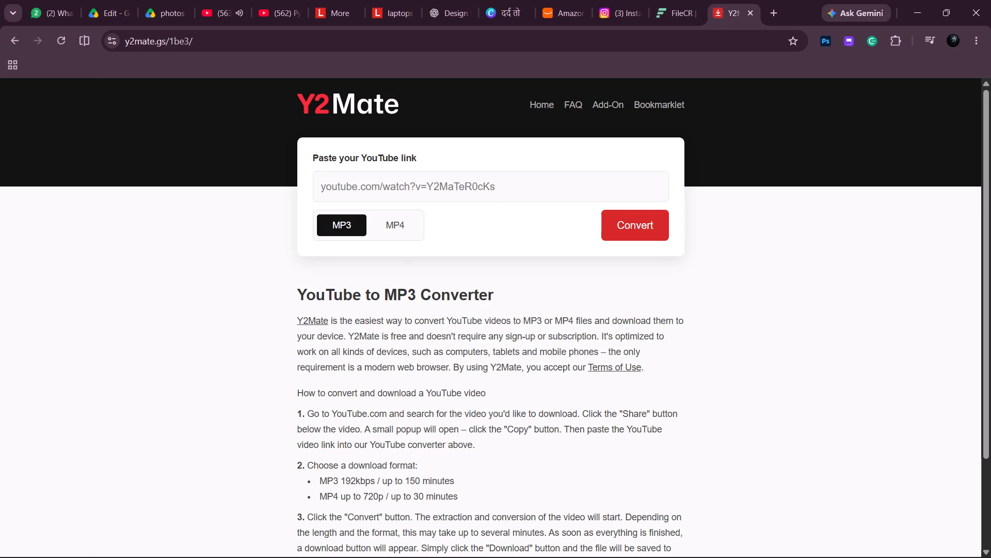
Convert the copied Give Me Some Sunshine link to MP3, download the file, and close the ad page that opens.
{"action": "right_click", "coordinate": [484, 189]}
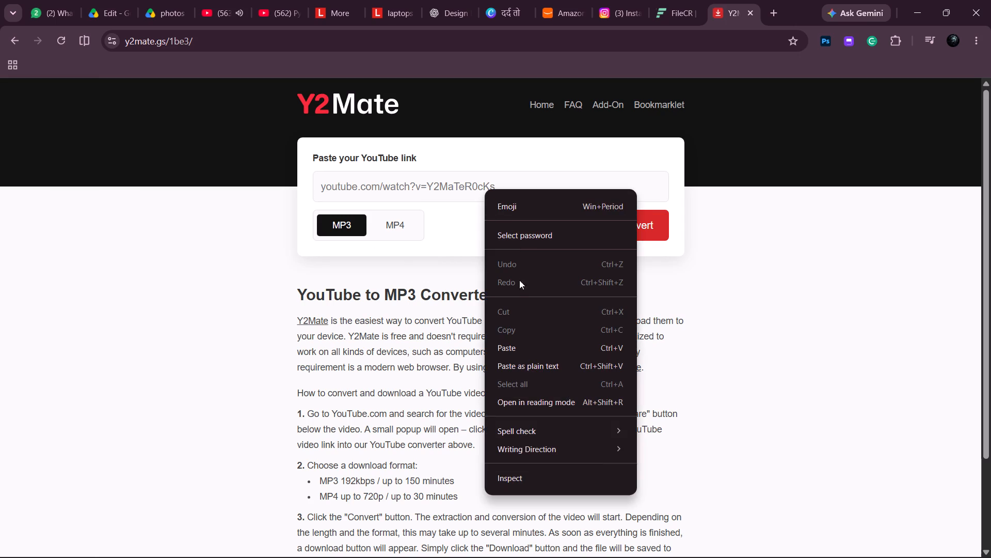
{"action": "left_click", "coordinate": [519, 342]}
{"action": "left_click", "coordinate": [646, 214]}
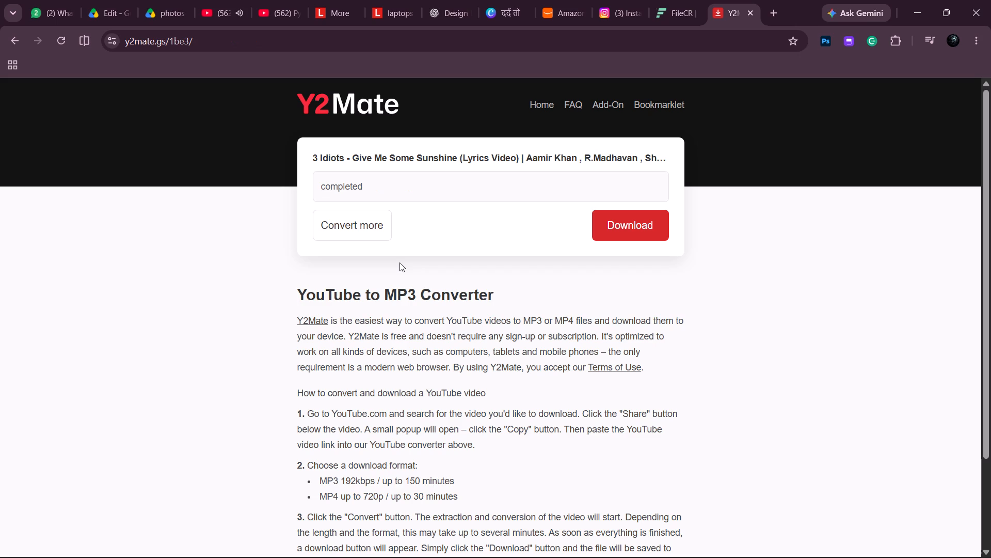
{"action": "left_click", "coordinate": [605, 221]}
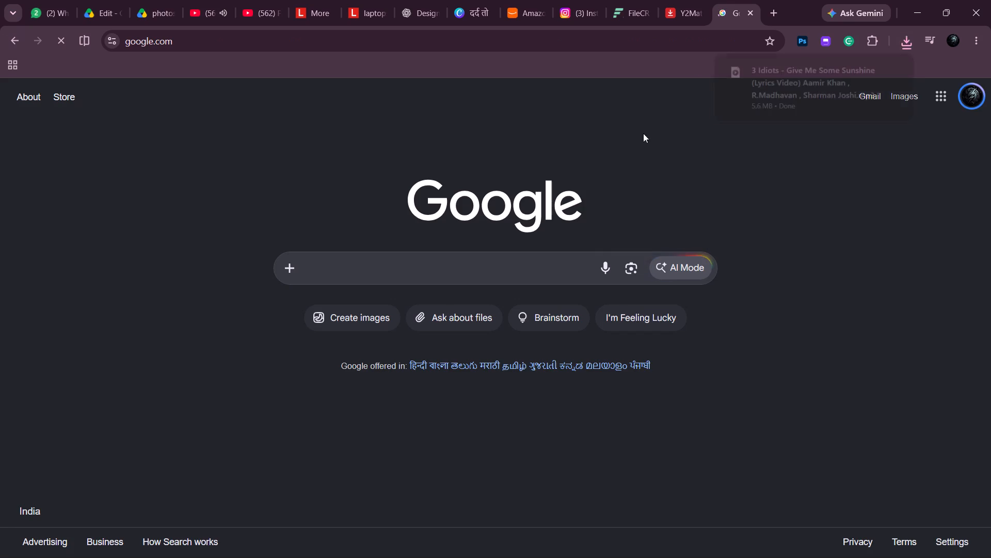
{"action": "left_click", "coordinate": [746, 17]}
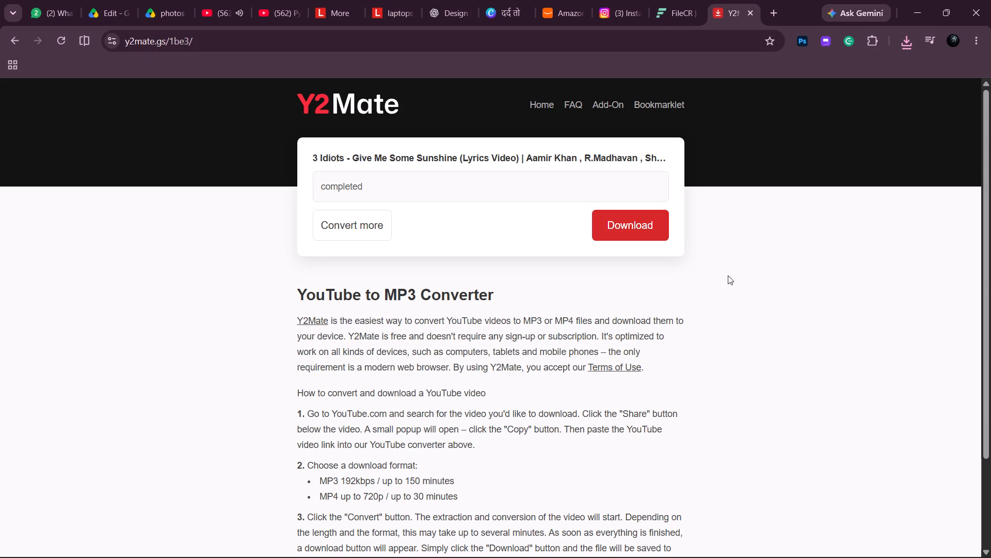
Switch to After Effects and import the downloaded 3 Idiots Give Me Some Sunshine MP3 into the project.
{"action": "left_click", "coordinate": [570, 556]}
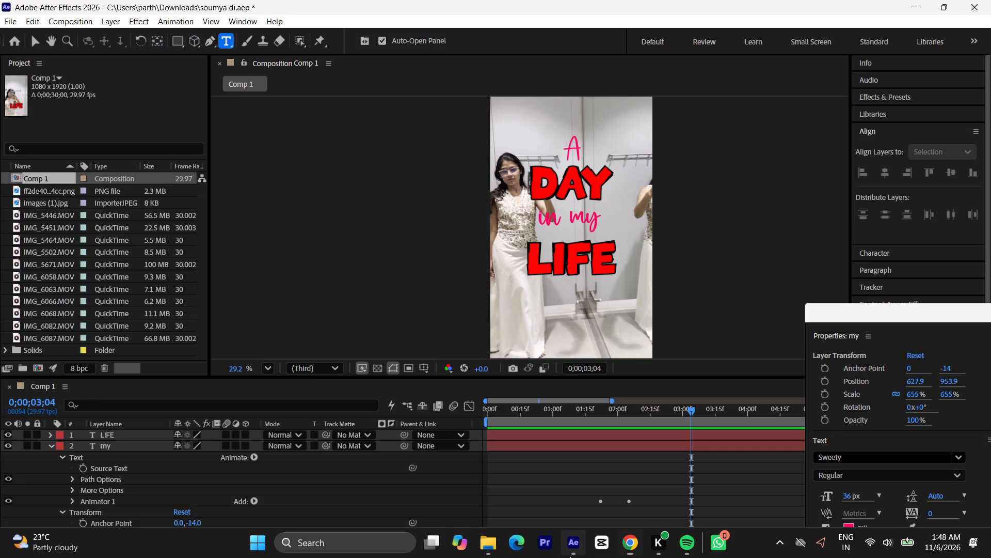
{"action": "scroll", "coordinate": [101, 281], "scroll_direction": "down", "scroll_amount": 10}
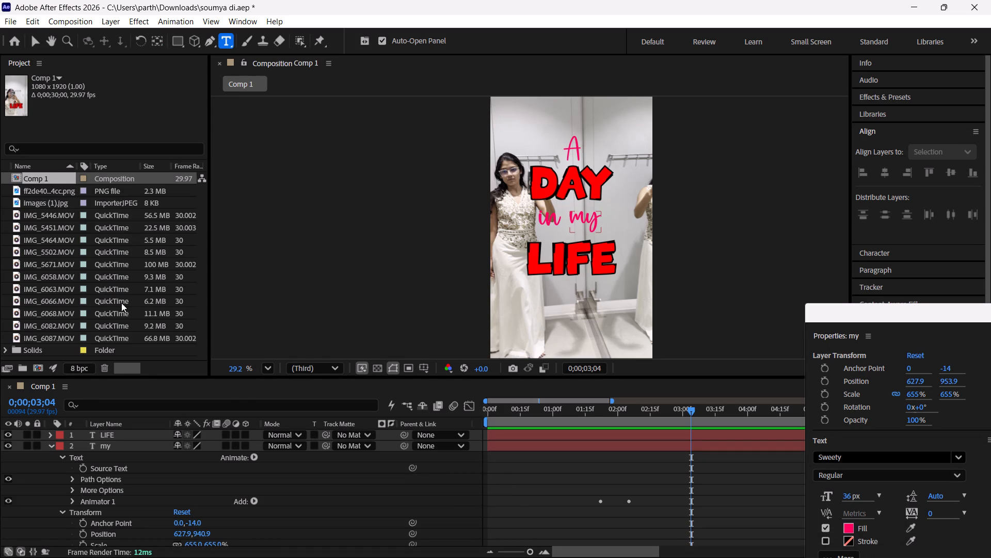
{"action": "double_click", "coordinate": [174, 359]}
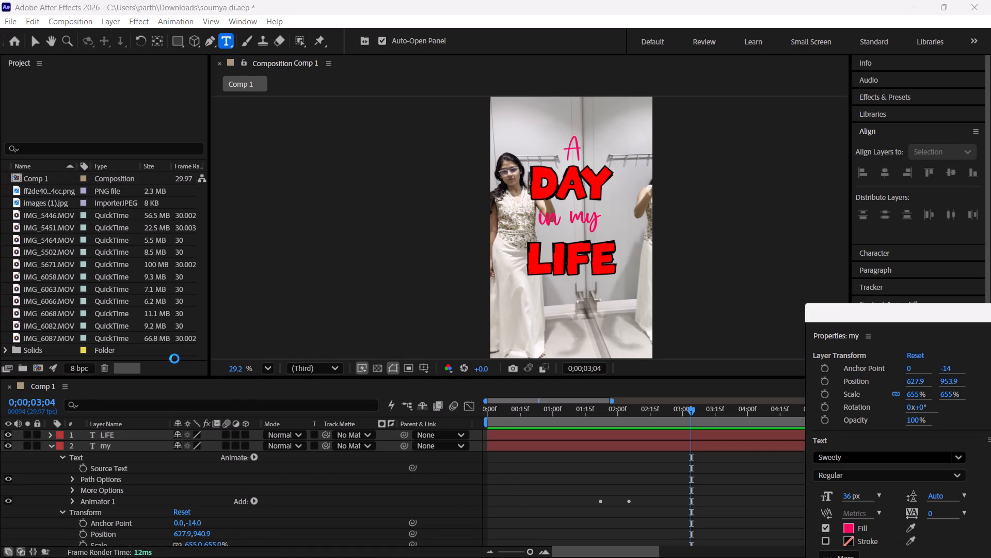
{"action": "double_click", "coordinate": [164, 196]}
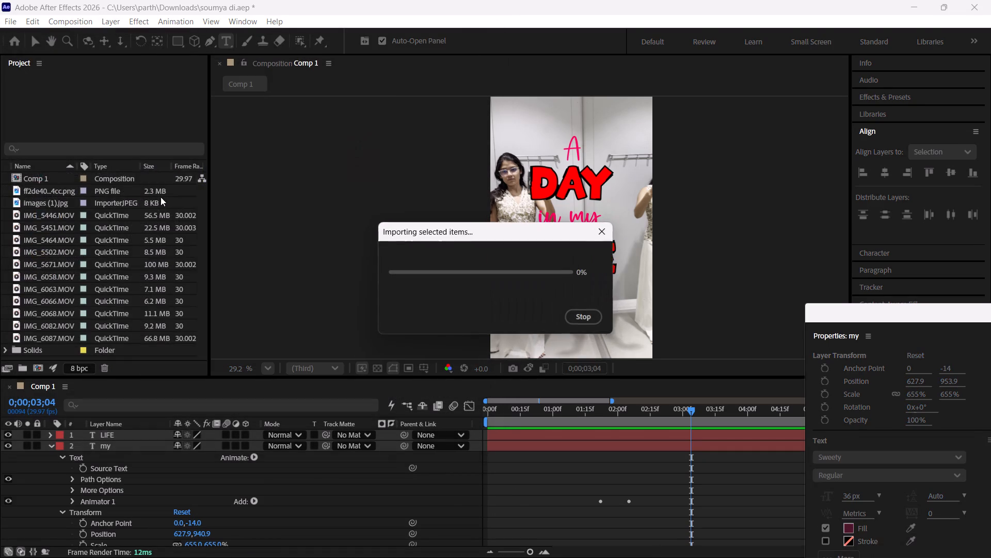
Add the imported MP3 to Comp 1 as the bottom layer, below IMG_5502.MOV.
{"action": "left_click_drag", "start_coordinate": [53, 177], "coordinate": [149, 435]}
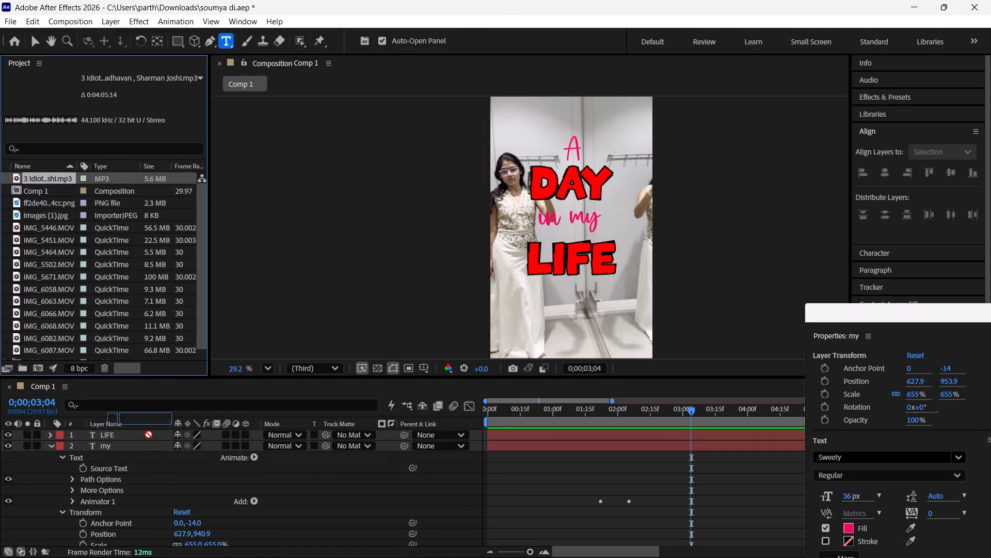
{"action": "left_click_drag", "start_coordinate": [149, 435], "coordinate": [149, 531]}
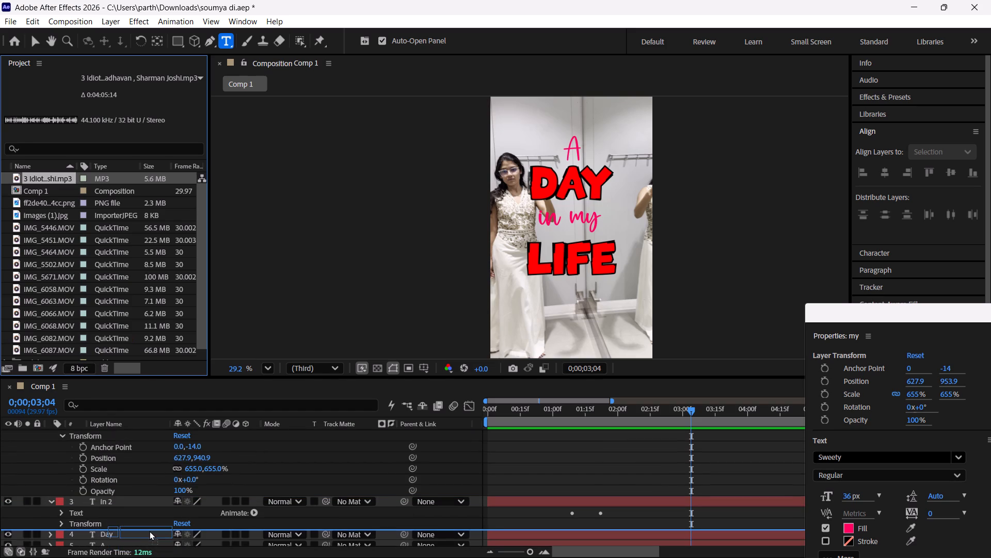
{"action": "left_click_drag", "start_coordinate": [149, 531], "coordinate": [149, 542]}
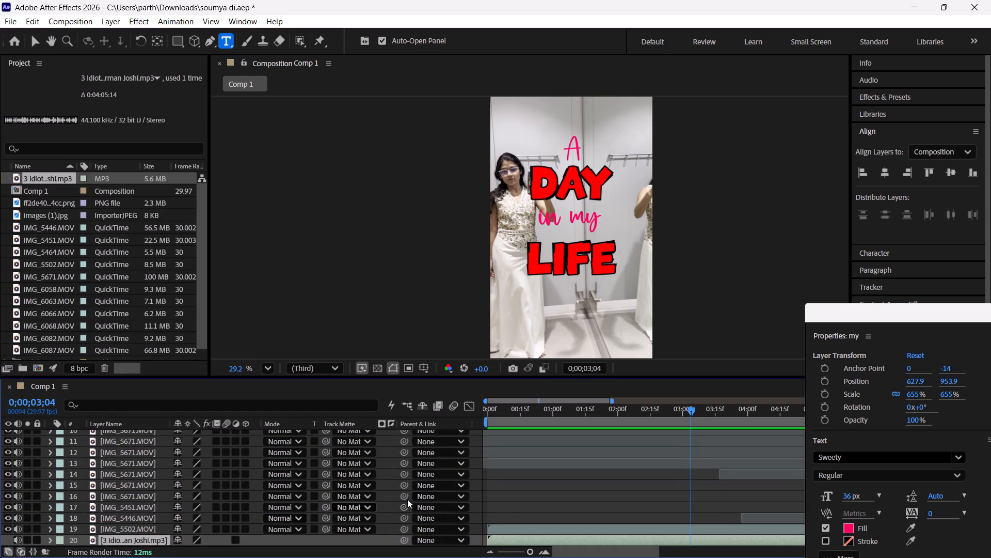
Mute the audio of the IMG_5502.MOV layer.
{"action": "left_click", "coordinate": [506, 528]}
{"action": "left_click", "coordinate": [15, 528]}
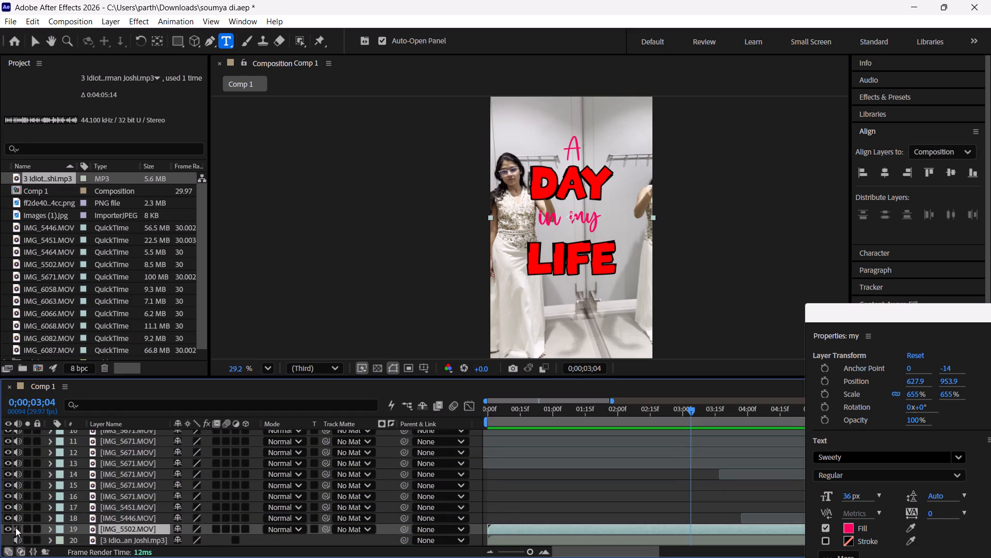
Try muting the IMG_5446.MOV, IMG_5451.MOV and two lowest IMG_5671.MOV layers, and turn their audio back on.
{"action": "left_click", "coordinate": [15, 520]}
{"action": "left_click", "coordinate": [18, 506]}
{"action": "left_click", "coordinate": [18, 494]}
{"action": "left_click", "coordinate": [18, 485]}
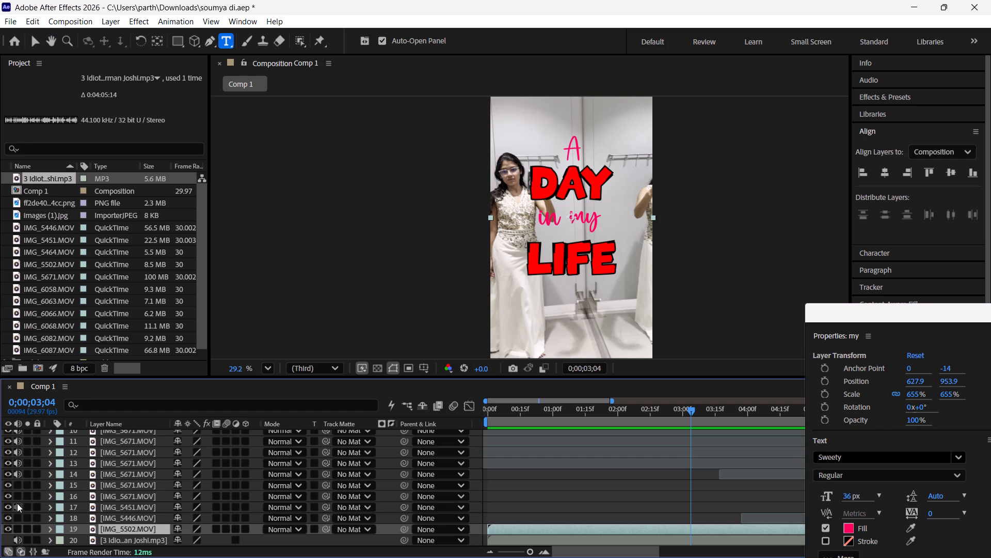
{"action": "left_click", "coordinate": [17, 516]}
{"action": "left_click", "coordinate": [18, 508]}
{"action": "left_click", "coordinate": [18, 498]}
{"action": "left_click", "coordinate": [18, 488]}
Split the Day text layer at 0;00;00;13, the end keyframe of the A animation, and delete the part before it.
{"action": "left_click_drag", "start_coordinate": [517, 414], "coordinate": [475, 412]}
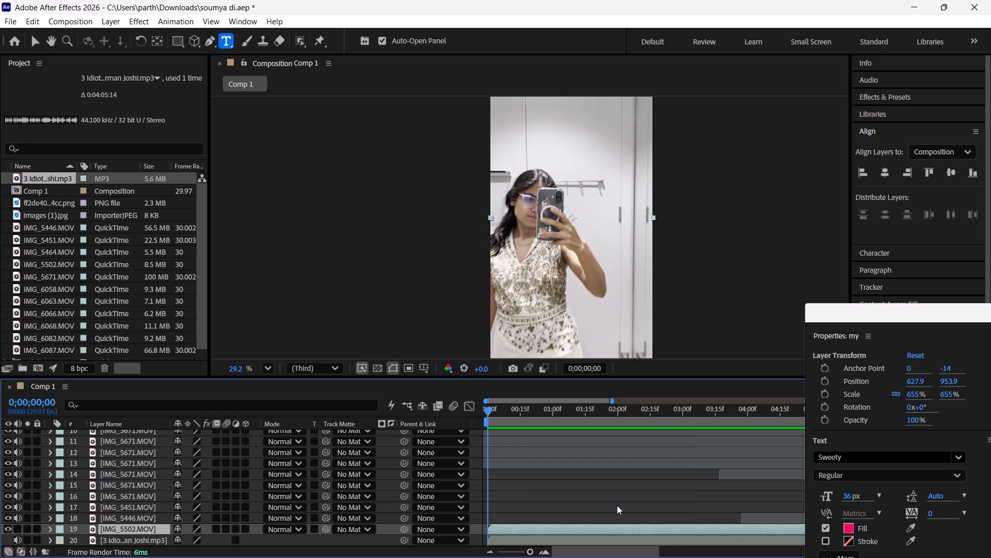
{"action": "left_click", "coordinate": [590, 509]}
{"action": "scroll", "coordinate": [87, 479], "scroll_direction": "up", "scroll_amount": 4}
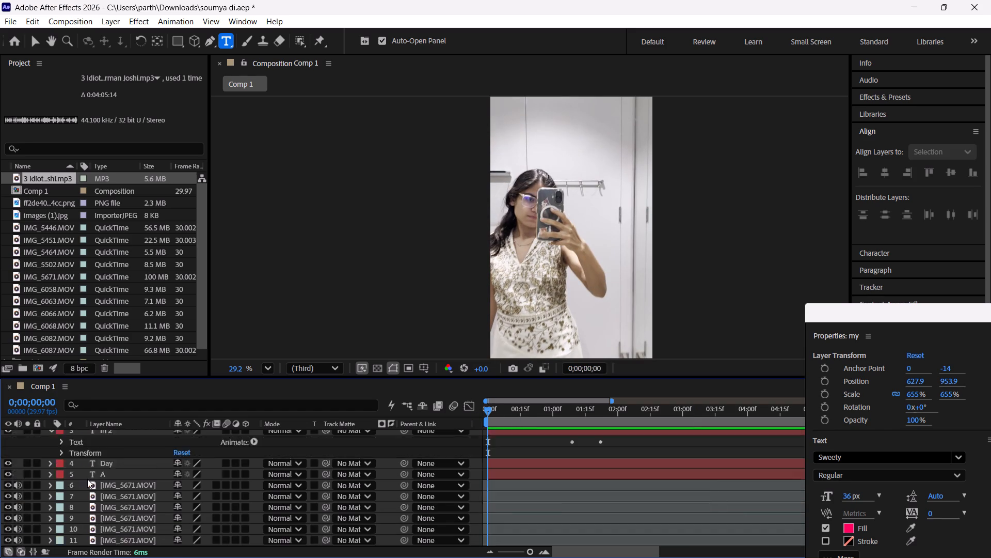
{"action": "scroll", "coordinate": [87, 479], "scroll_direction": "up", "scroll_amount": 4}
{"action": "left_click", "coordinate": [53, 447]}
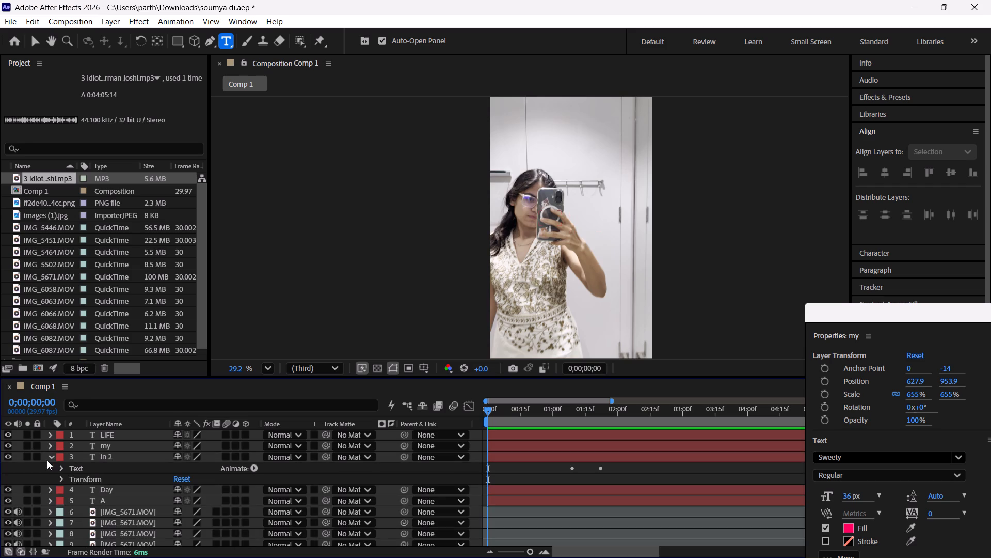
{"action": "left_click", "coordinate": [49, 458]}
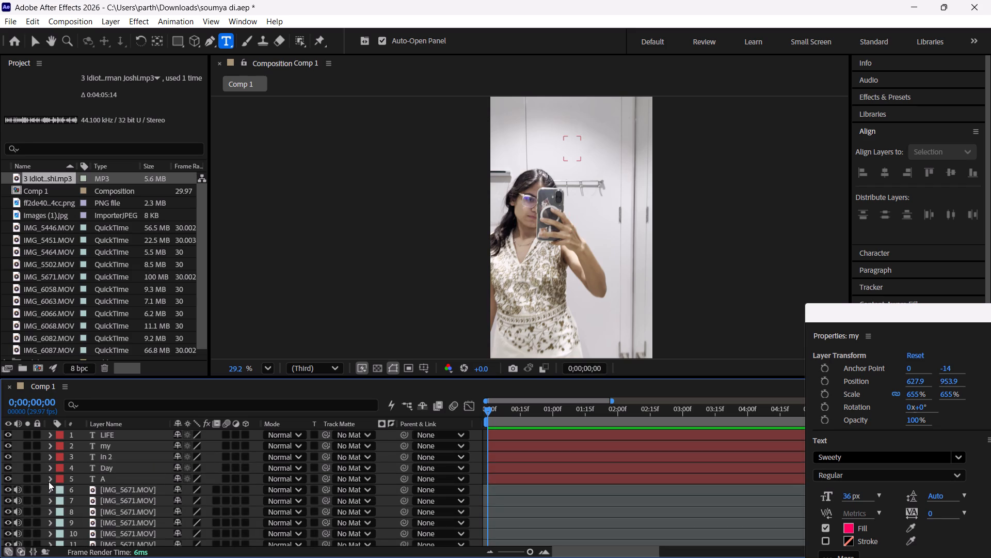
{"action": "left_click", "coordinate": [49, 482]}
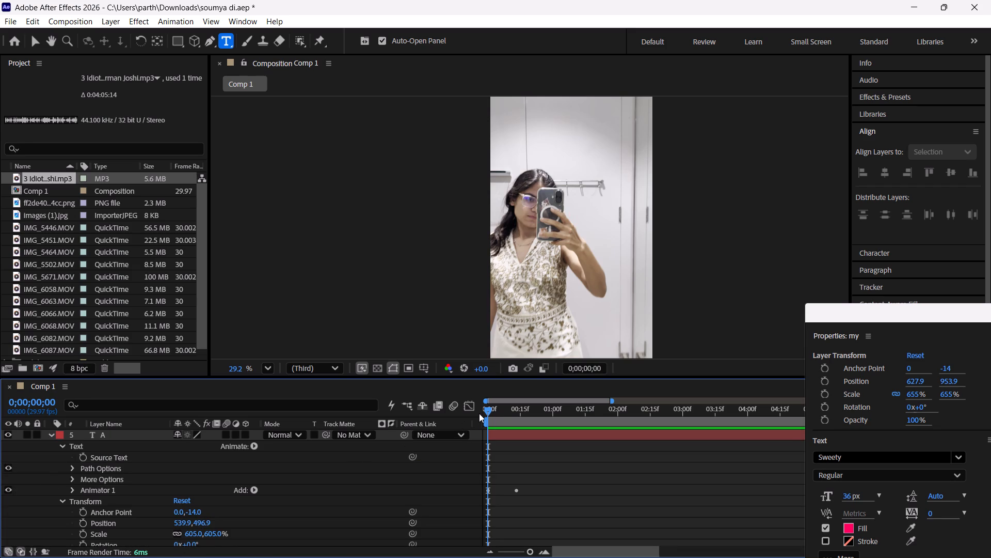
{"action": "left_click_drag", "start_coordinate": [492, 410], "coordinate": [520, 424]}
{"action": "scroll", "coordinate": [519, 453], "scroll_direction": "up", "scroll_amount": 2}
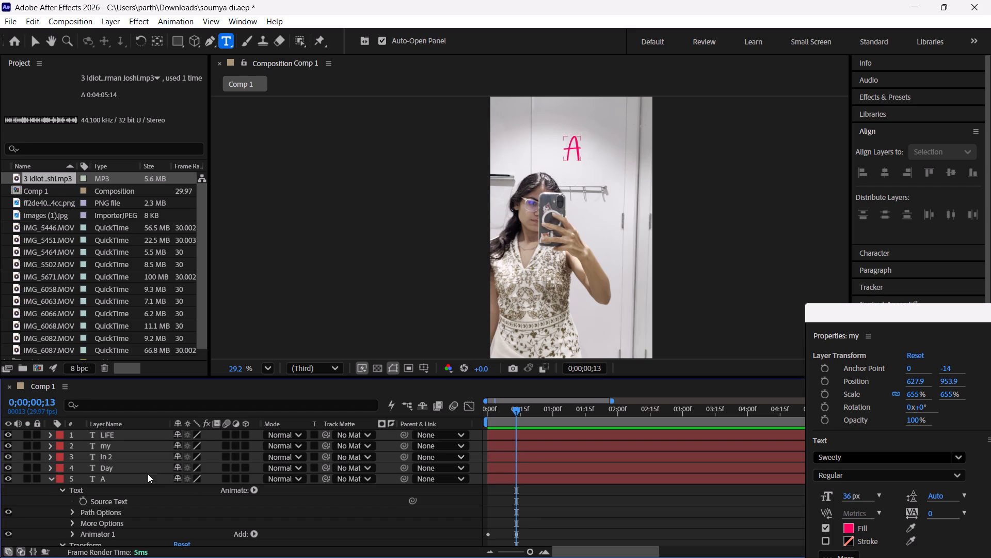
{"action": "left_click", "coordinate": [52, 477]}
{"action": "left_click", "coordinate": [517, 470]}
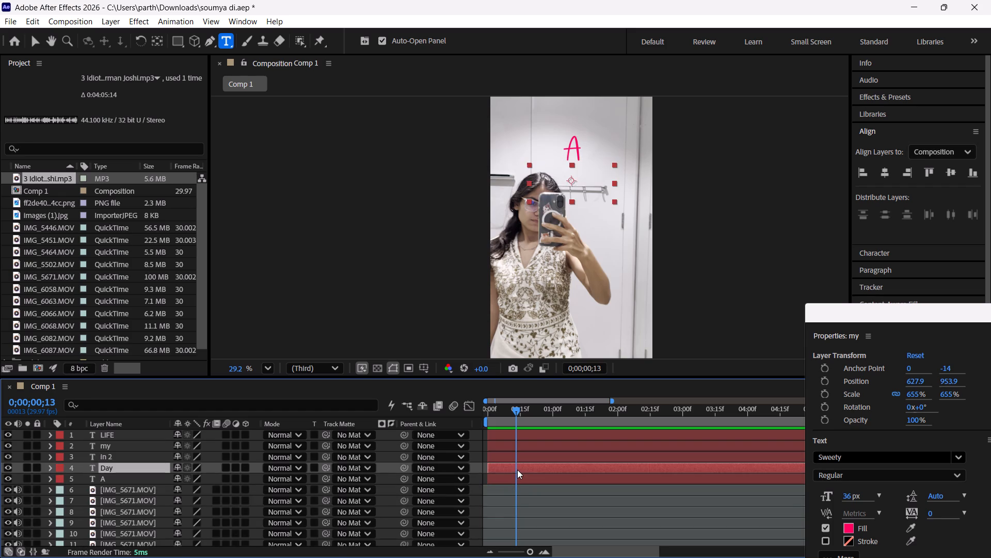
{"action": "key", "text": "z"}
{"action": "left_click", "coordinate": [512, 481]}
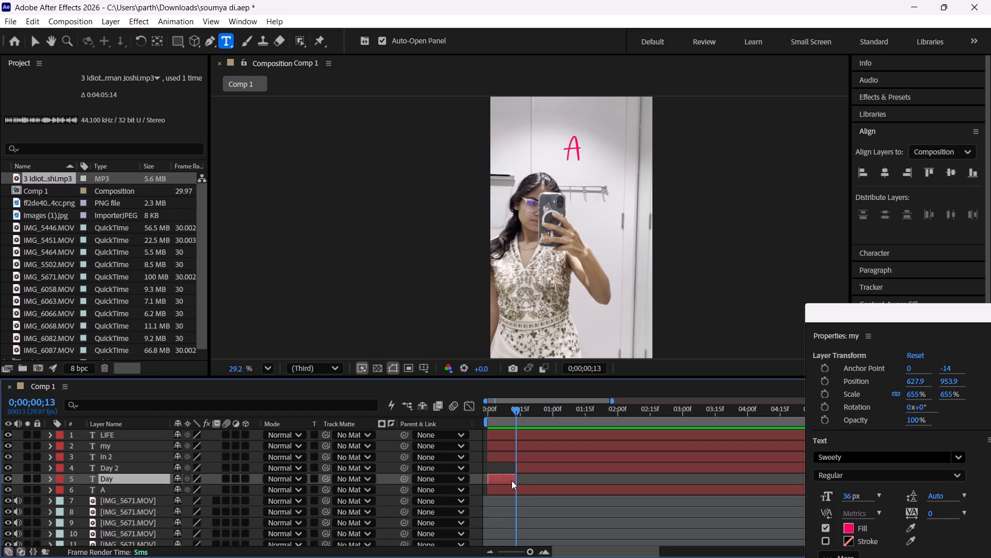
{"action": "key", "text": "Delete"}
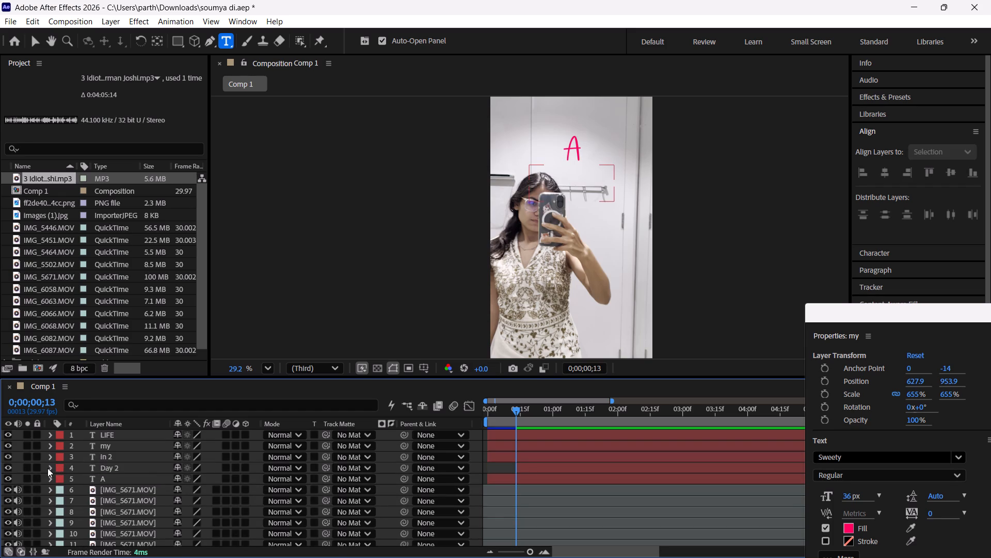
Split the in 2 text layer at its first animation keyframe, 0;00;01;09, and delete the part before it.
{"action": "left_click", "coordinate": [52, 460]}
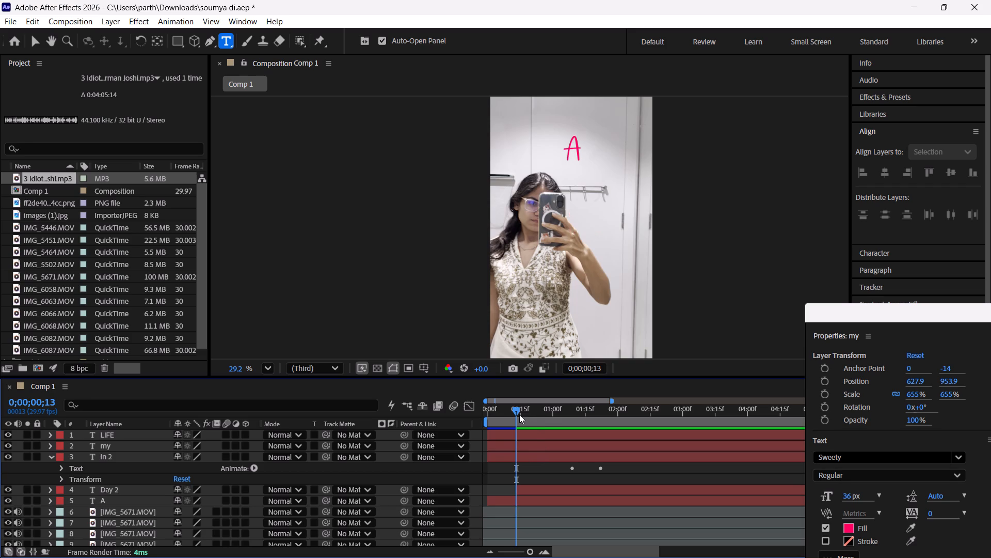
{"action": "left_click_drag", "start_coordinate": [519, 414], "coordinate": [576, 427]}
{"action": "left_click", "coordinate": [576, 456]}
{"action": "key", "text": "z"}
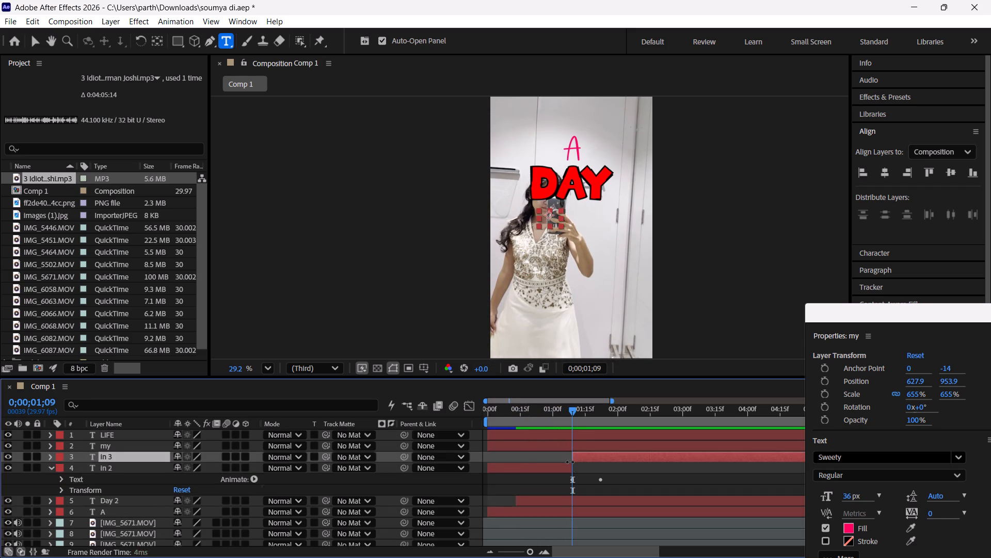
{"action": "left_click", "coordinate": [568, 470]}
{"action": "key", "text": "Delete"}
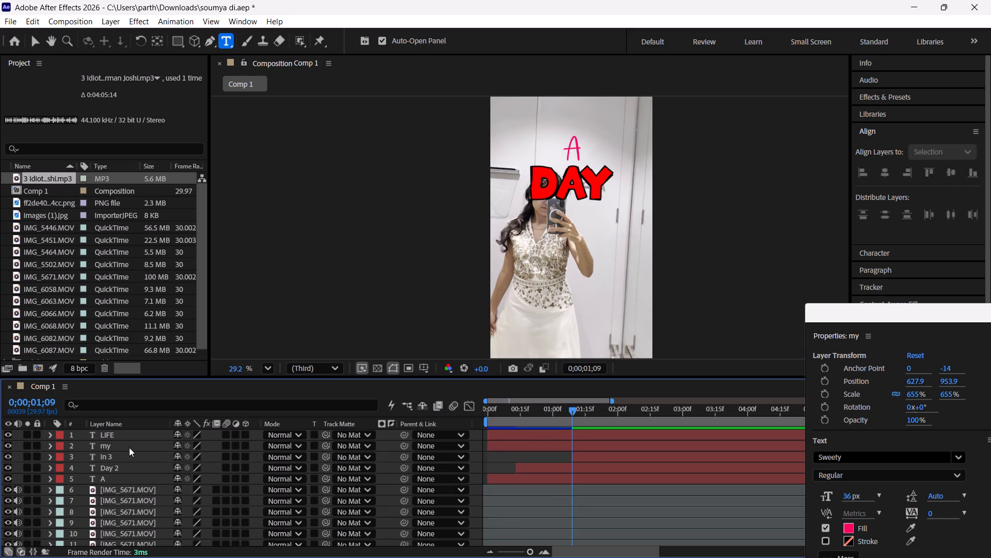
Split the my text layer at its first animation keyframe, 0;00;01;22, and delete the part before it.
{"action": "left_click", "coordinate": [50, 455]}
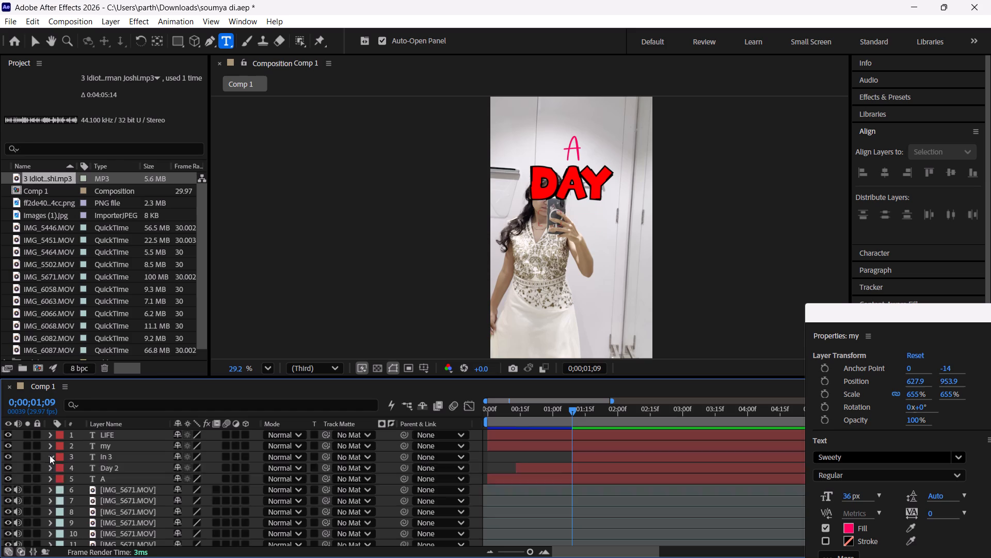
{"action": "left_click", "coordinate": [51, 453]}
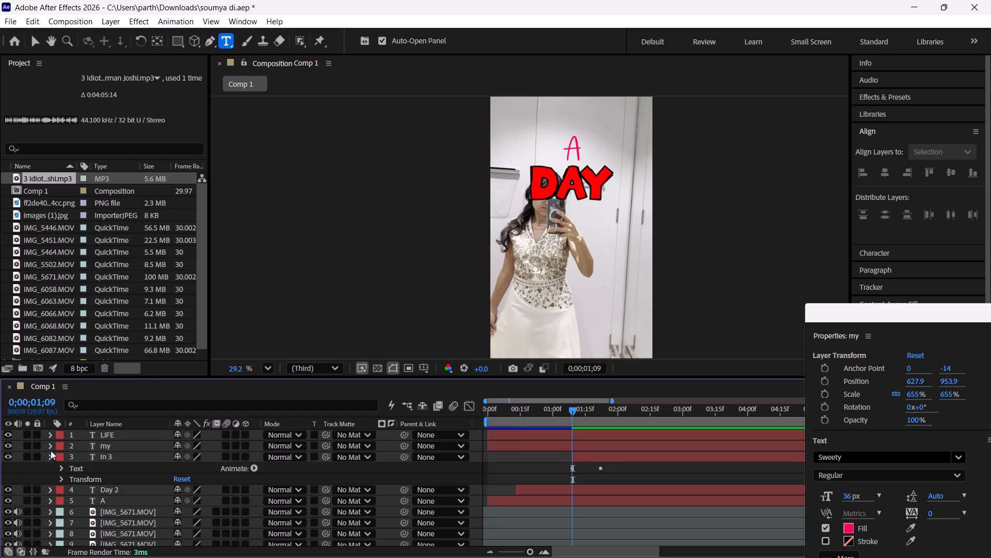
{"action": "left_click", "coordinate": [51, 445]}
{"action": "left_click_drag", "start_coordinate": [574, 415], "coordinate": [598, 423]}
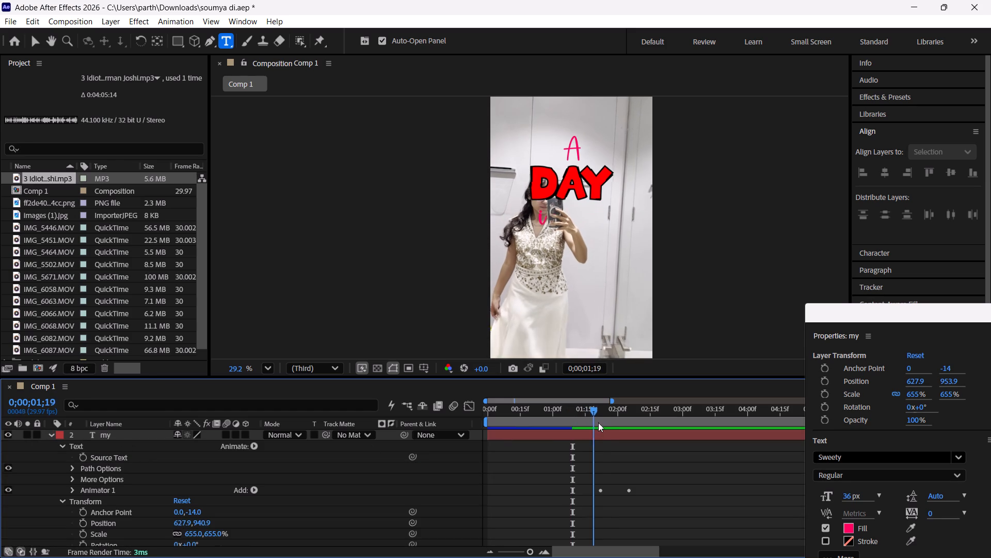
{"action": "left_click_drag", "start_coordinate": [598, 423], "coordinate": [603, 426]}
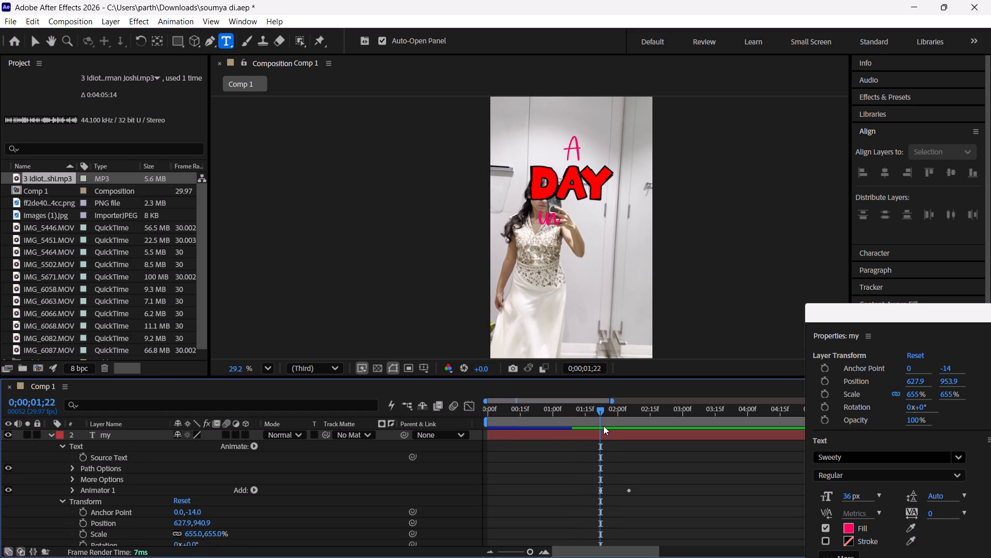
{"action": "scroll", "coordinate": [602, 435], "scroll_direction": "up", "scroll_amount": 3}
{"action": "left_click", "coordinate": [598, 446]}
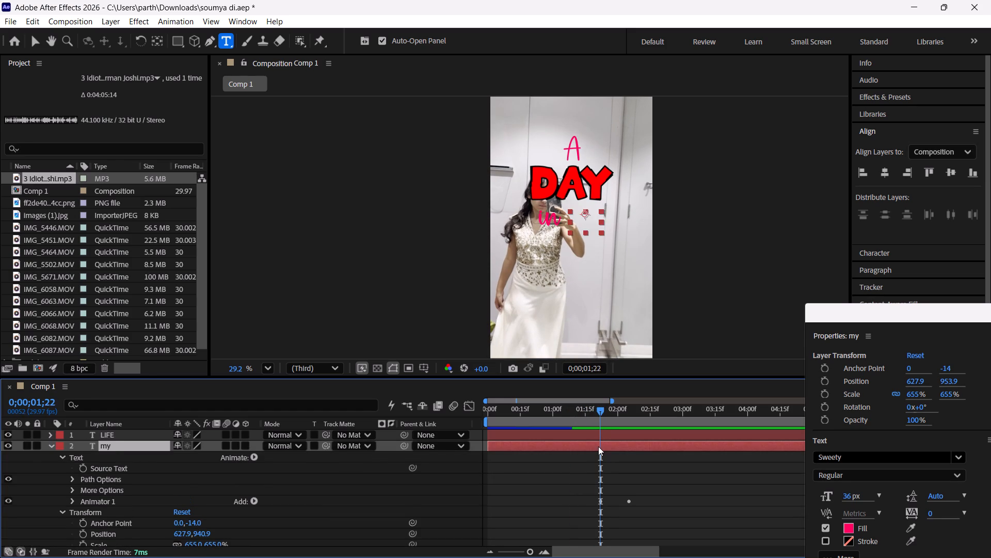
{"action": "key", "text": "z"}
{"action": "left_click", "coordinate": [588, 453]}
{"action": "key", "text": "Delete"}
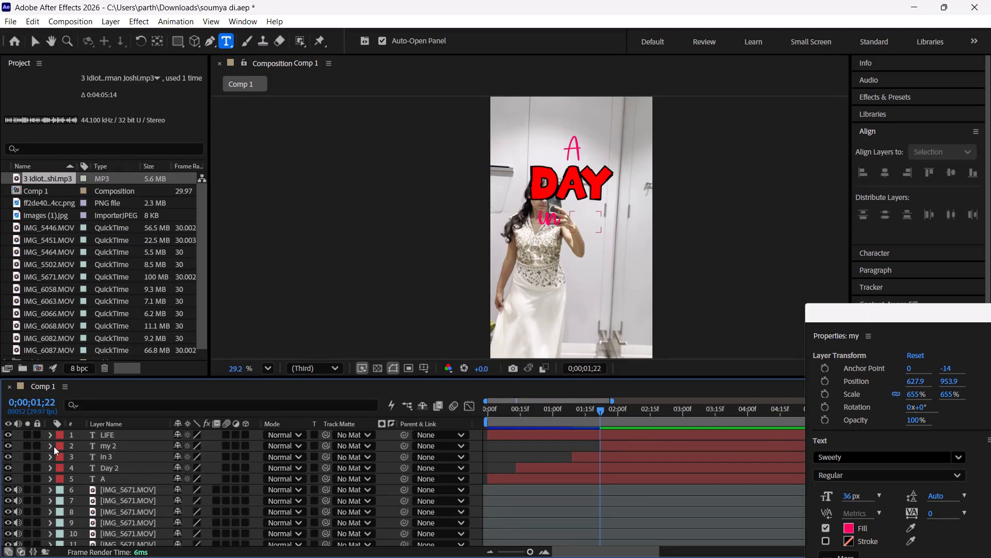
Split the LIFE text layer at 0;00;02;04, just before its first animation keyframe, and delete the part before it.
{"action": "left_click", "coordinate": [50, 435]}
{"action": "left_click_drag", "start_coordinate": [603, 413], "coordinate": [615, 418]}
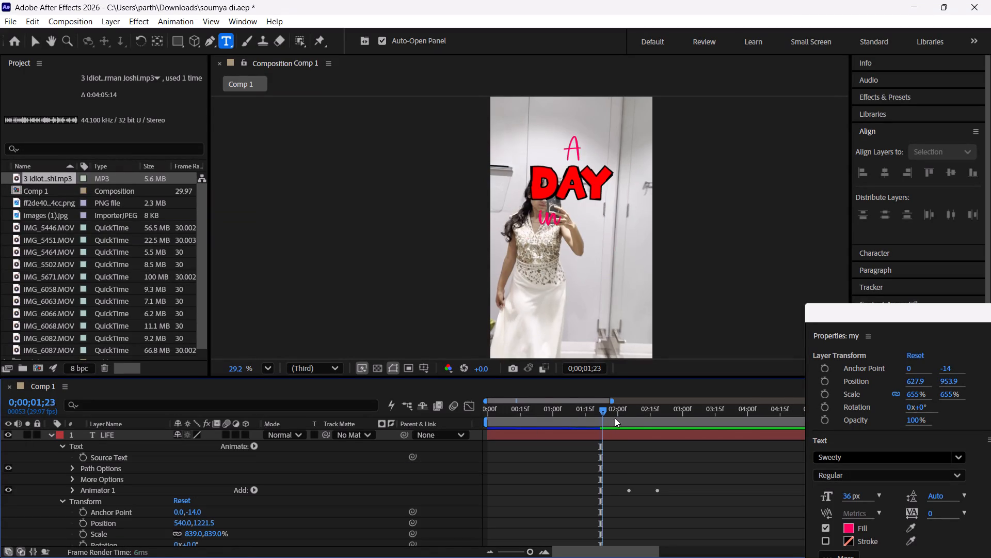
{"action": "left_click_drag", "start_coordinate": [615, 418], "coordinate": [630, 425]}
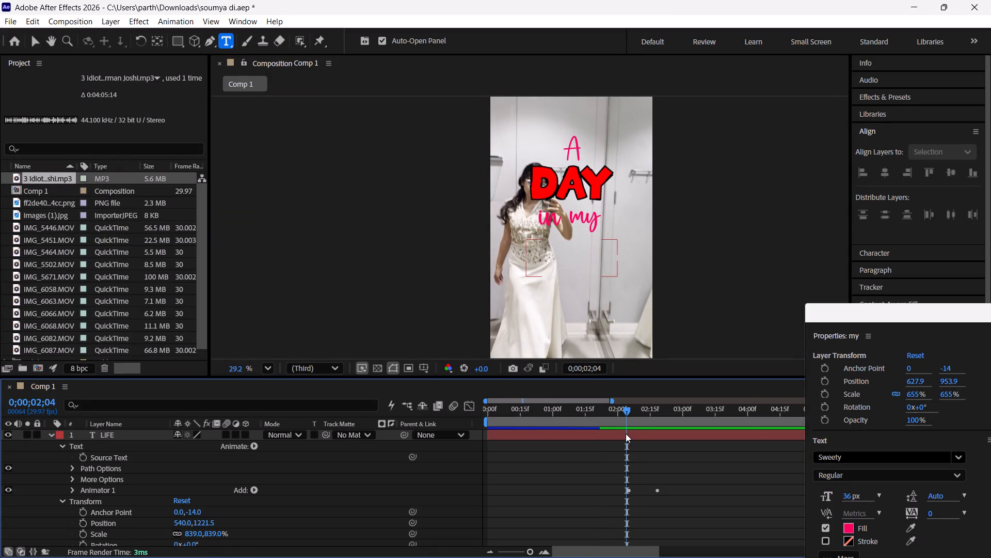
{"action": "left_click", "coordinate": [625, 439]}
{"action": "key", "text": "z"}
{"action": "left_click", "coordinate": [619, 442]}
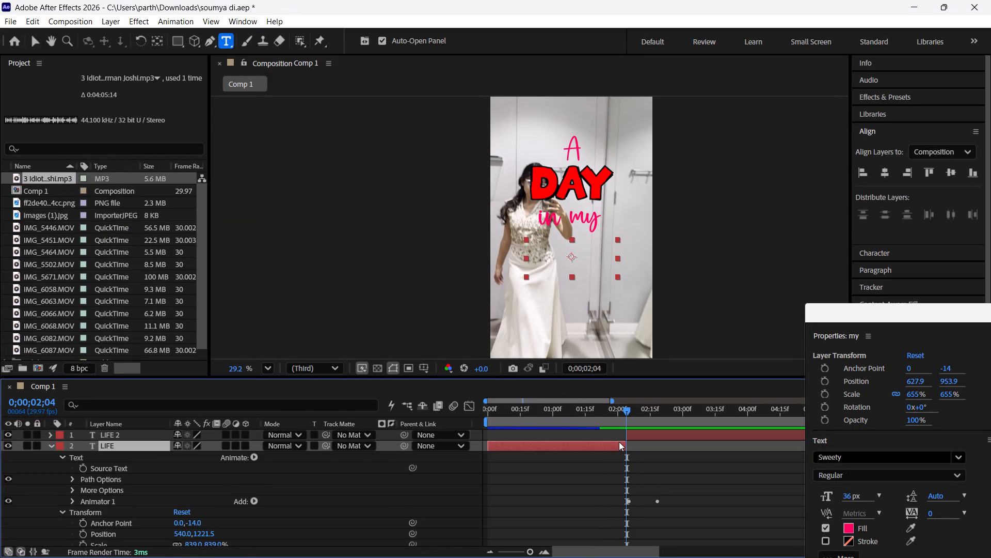
{"action": "key", "text": "Delete"}
Preview the staggered title animation from the start of Comp 1.
{"action": "left_click_drag", "start_coordinate": [616, 416], "coordinate": [425, 415]}
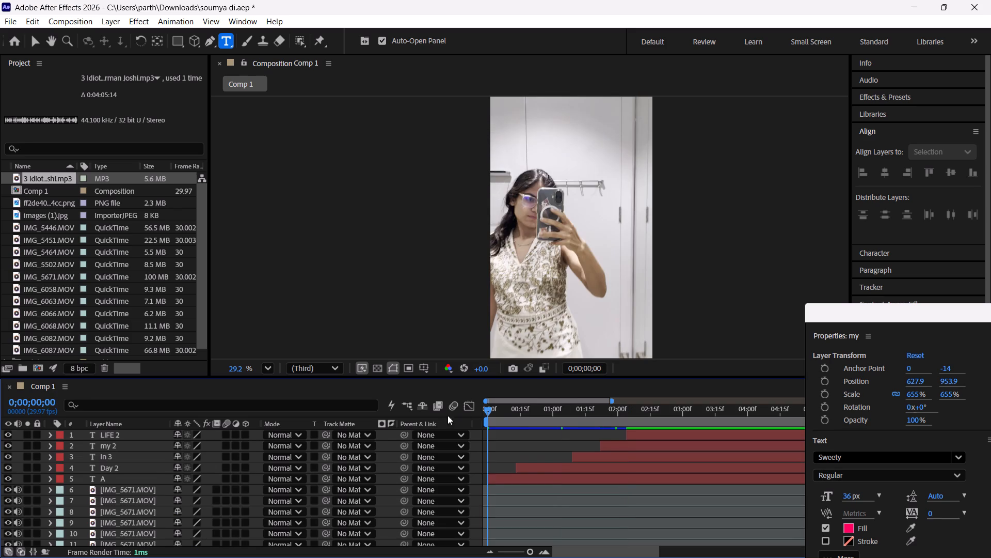
{"action": "key", "text": "space"}
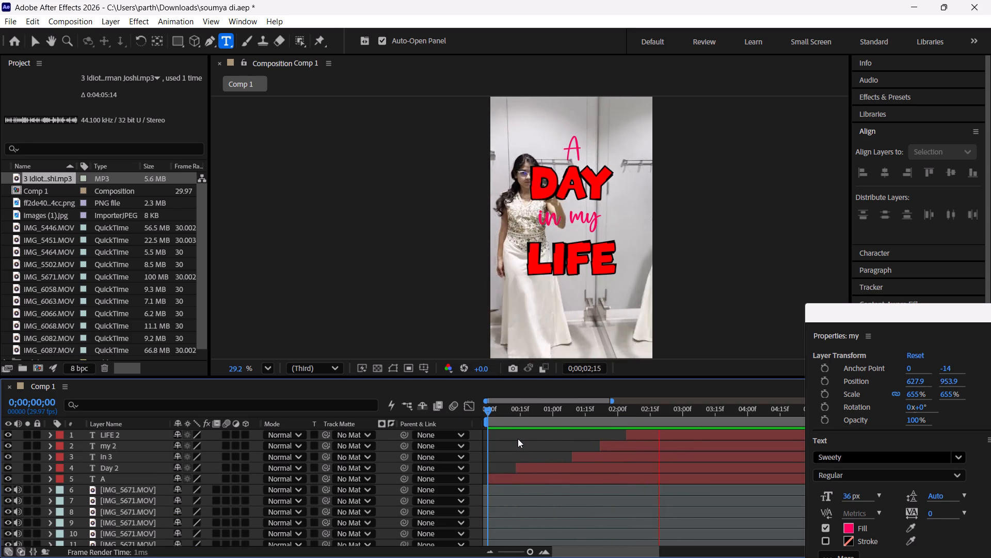
{"action": "key", "text": "space"}
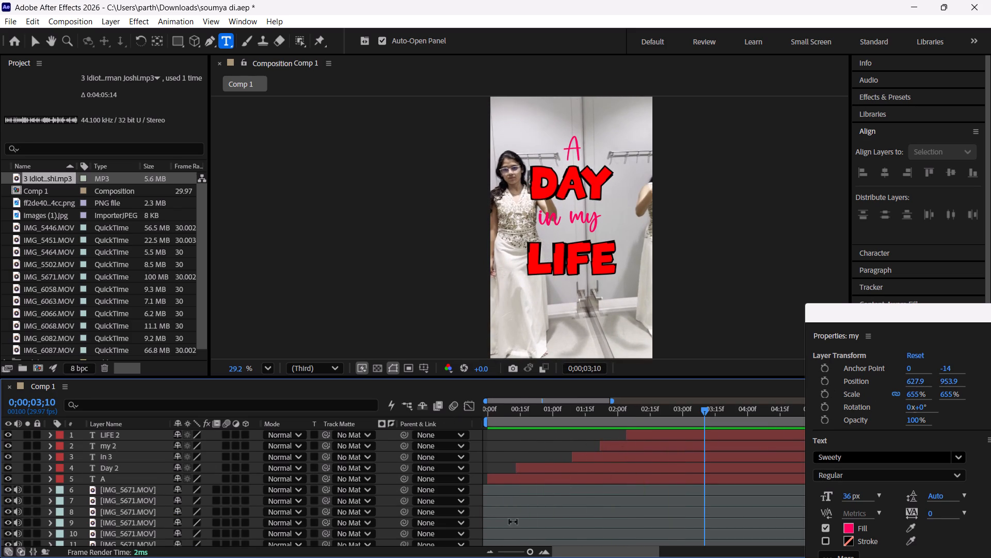
Fit the whole comp duration in the timeline and move the floating Properties panel clear of it.
{"action": "triple_click", "coordinate": [489, 548]}
{"action": "scroll", "coordinate": [700, 481], "scroll_direction": "down", "scroll_amount": 2}
{"action": "scroll", "coordinate": [700, 481], "scroll_direction": "up", "scroll_amount": 6}
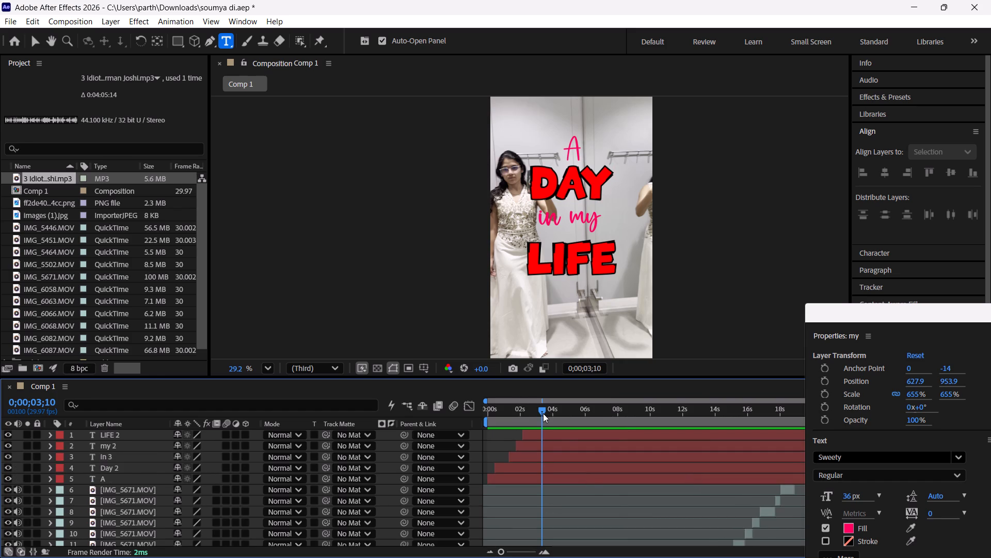
{"action": "scroll", "coordinate": [596, 489], "scroll_direction": "down", "scroll_amount": 6}
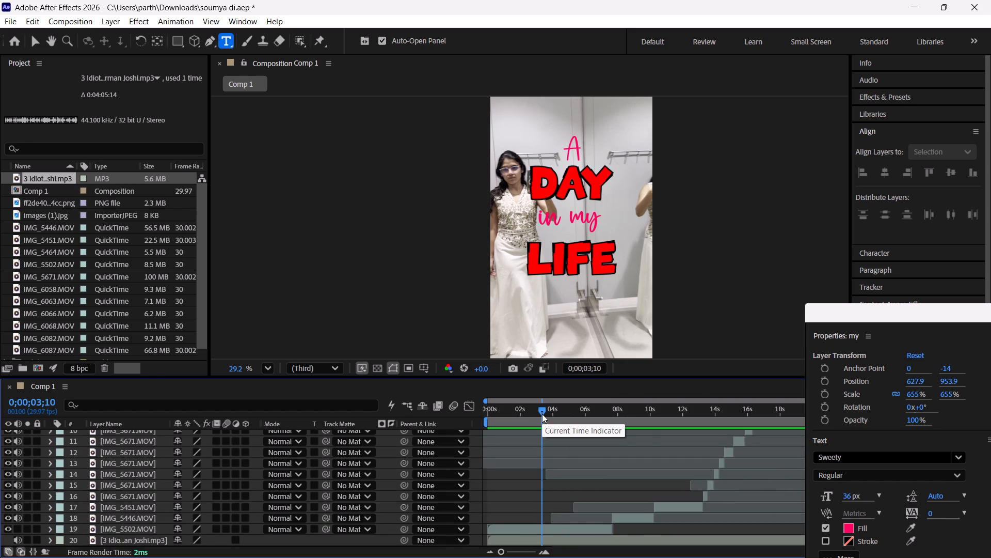
{"action": "right_click", "coordinate": [538, 419]}
{"action": "left_click_drag", "start_coordinate": [539, 414], "coordinate": [567, 416]}
{"action": "left_click_drag", "start_coordinate": [915, 304], "coordinate": [812, 313]}
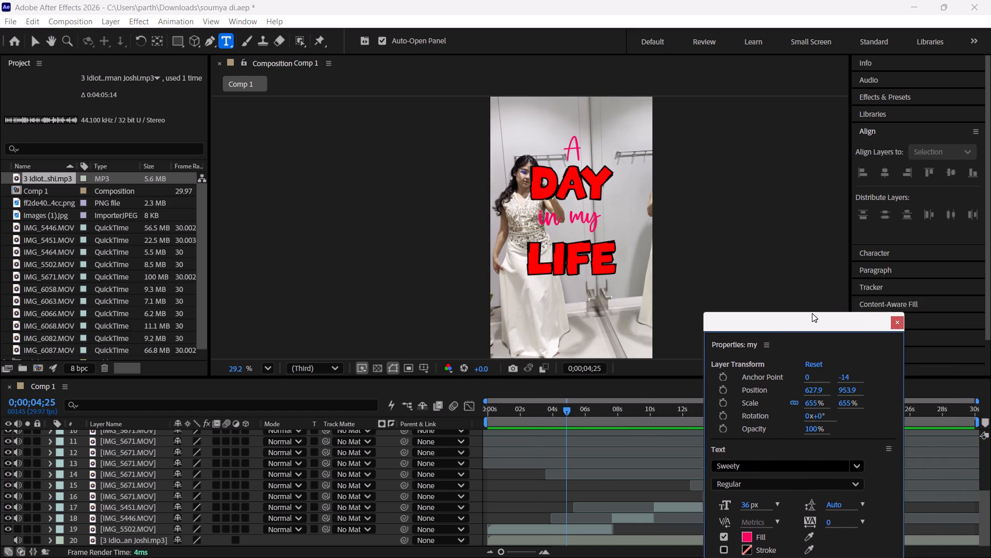
{"action": "left_click_drag", "start_coordinate": [812, 313], "coordinate": [166, 90]}
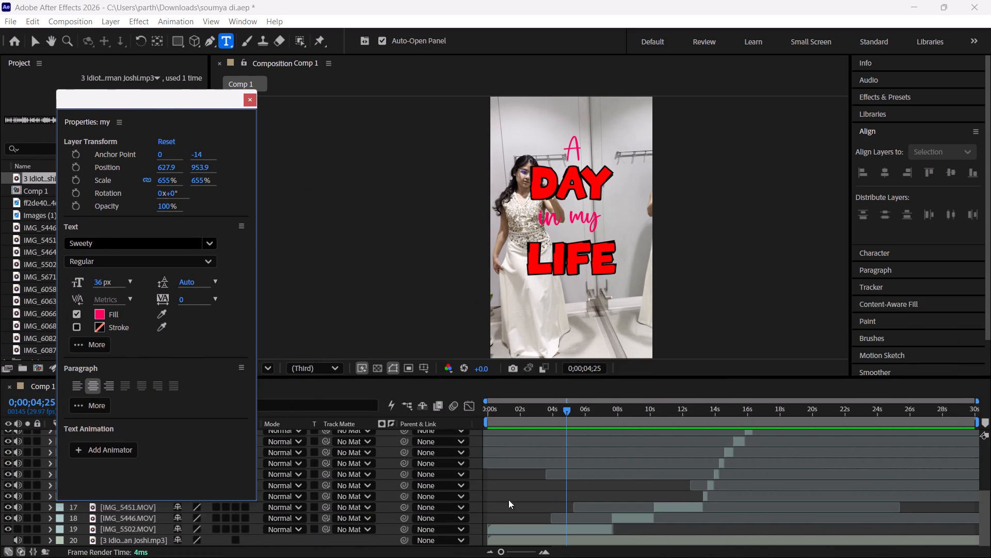
Switch to Chrome, listen to the Give Me Some Sunshine lyrics video on YouTube, like it and pause it at 3:46.
{"action": "left_click", "coordinate": [656, 539]}
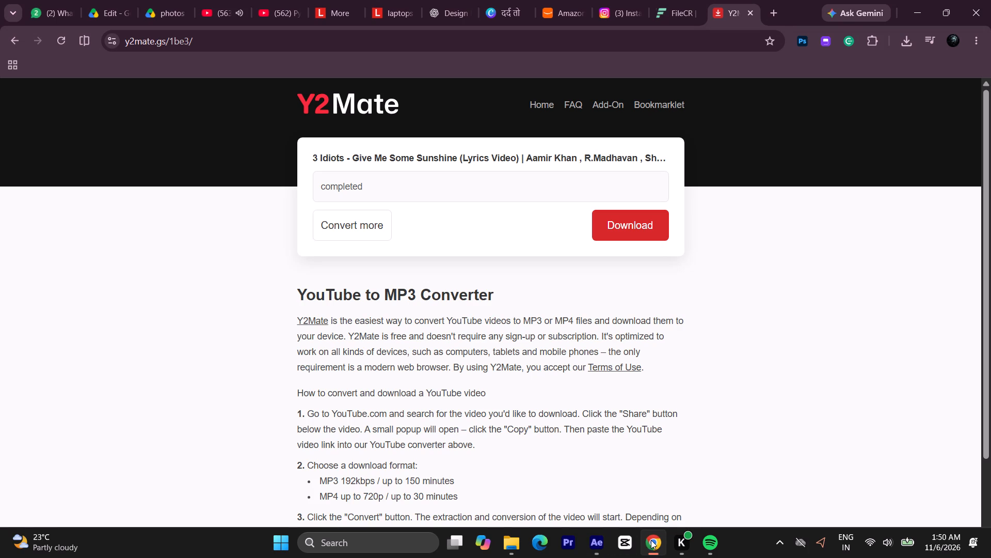
{"action": "left_click", "coordinate": [209, 0]}
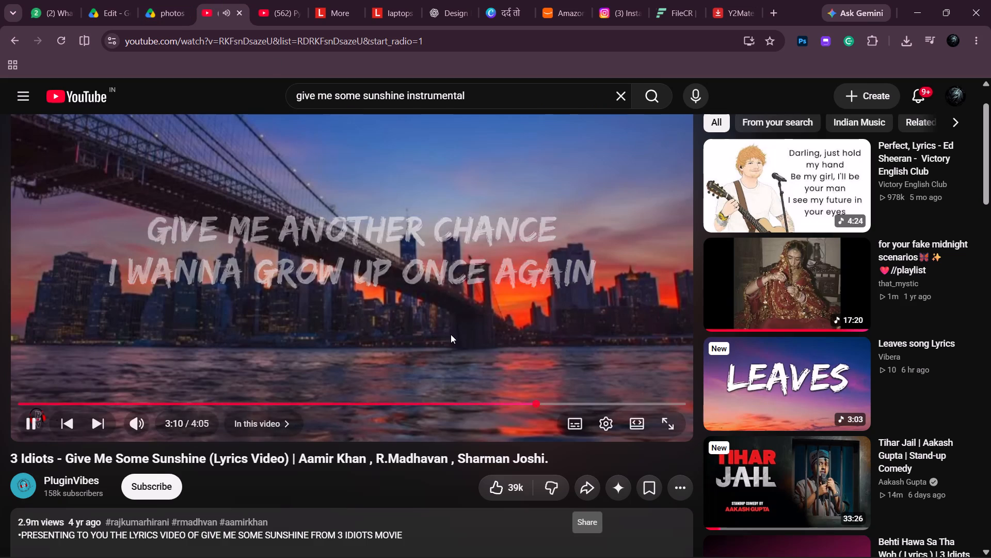
{"action": "right_click", "coordinate": [458, 331]}
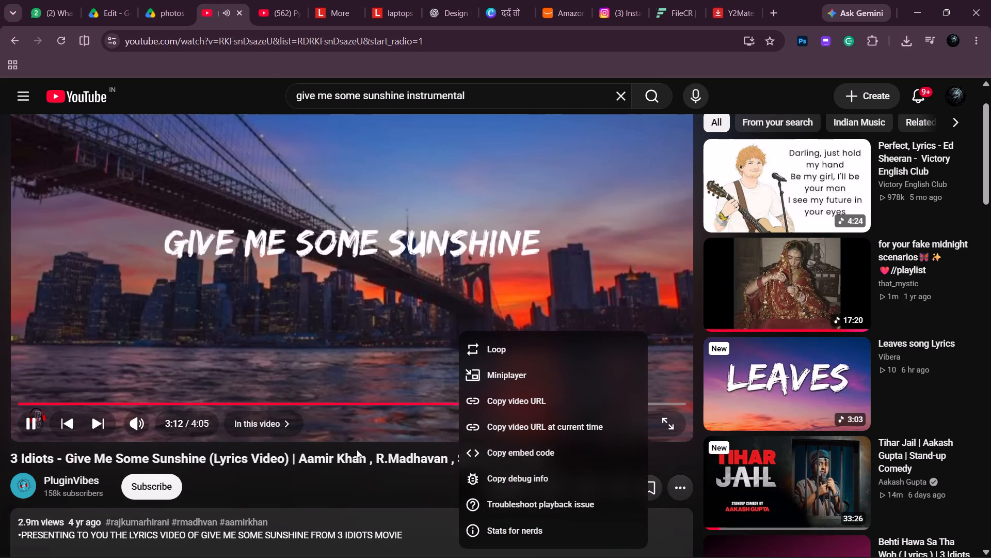
{"action": "left_click", "coordinate": [371, 486]}
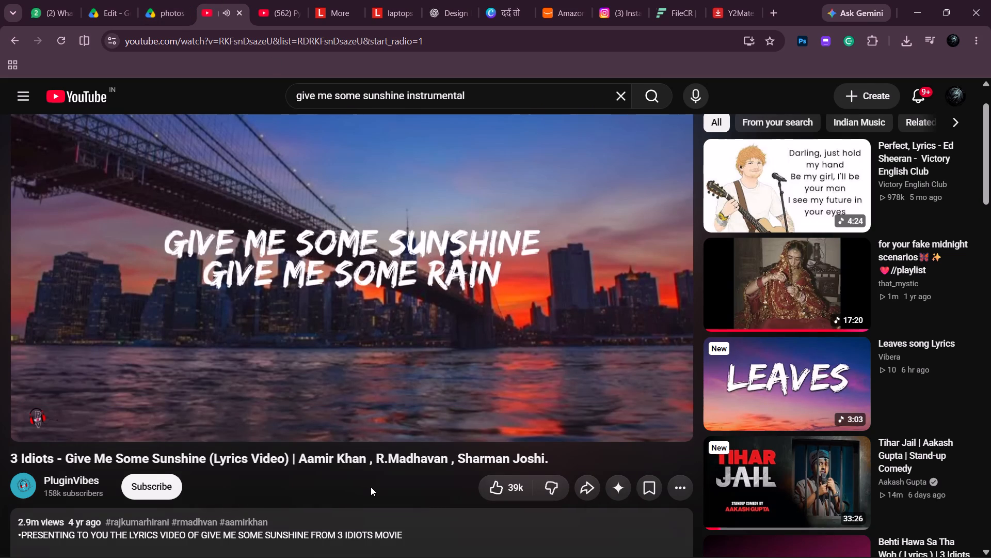
{"action": "left_click", "coordinate": [492, 493]}
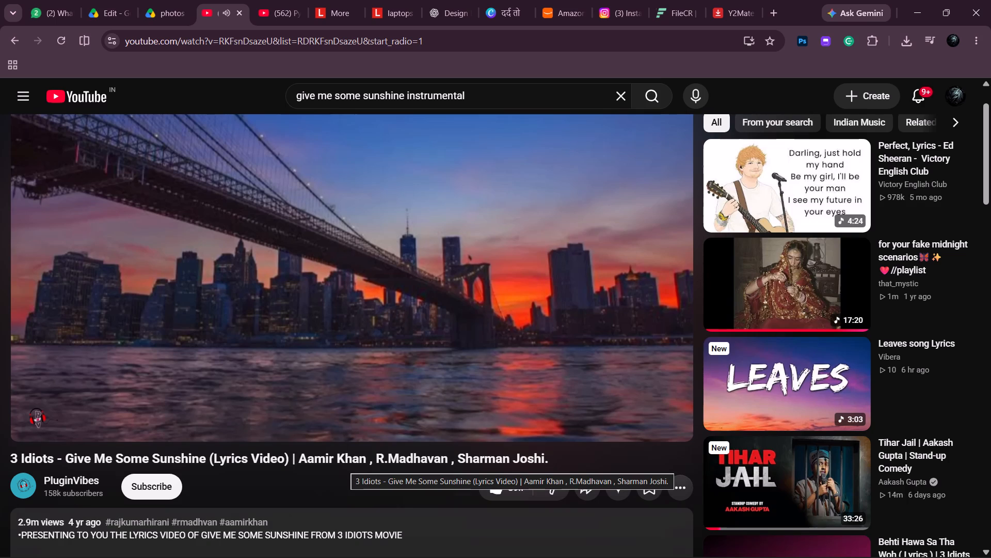
{"action": "key", "text": "space"}
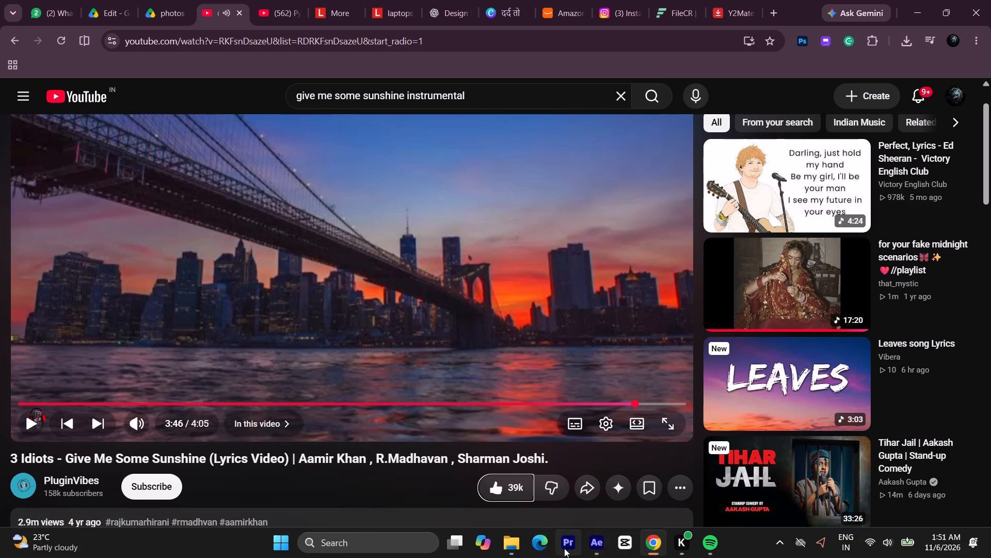
Return to After Effects and play Comp 1 from several times to find the part of the music to use.
{"action": "left_click", "coordinate": [595, 542]}
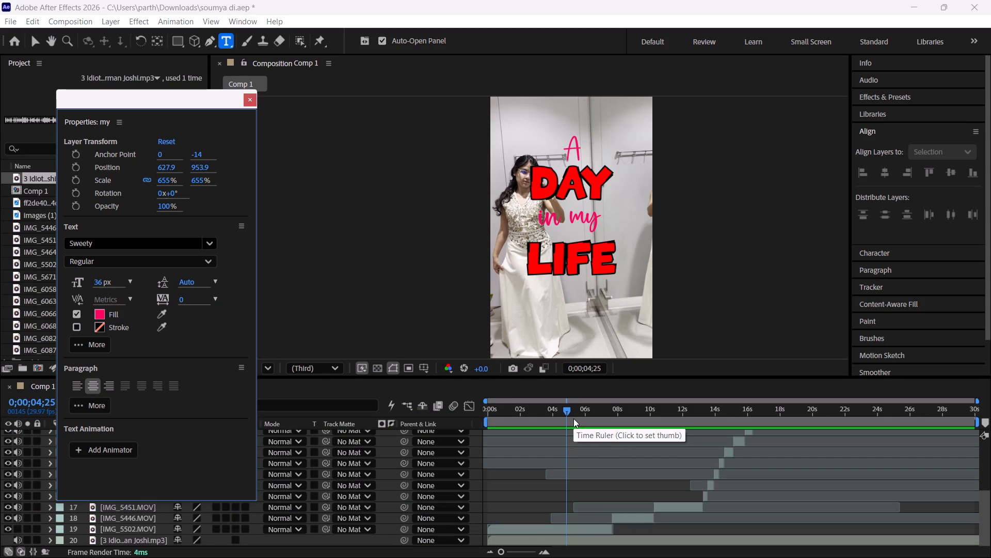
{"action": "key", "text": "space"}
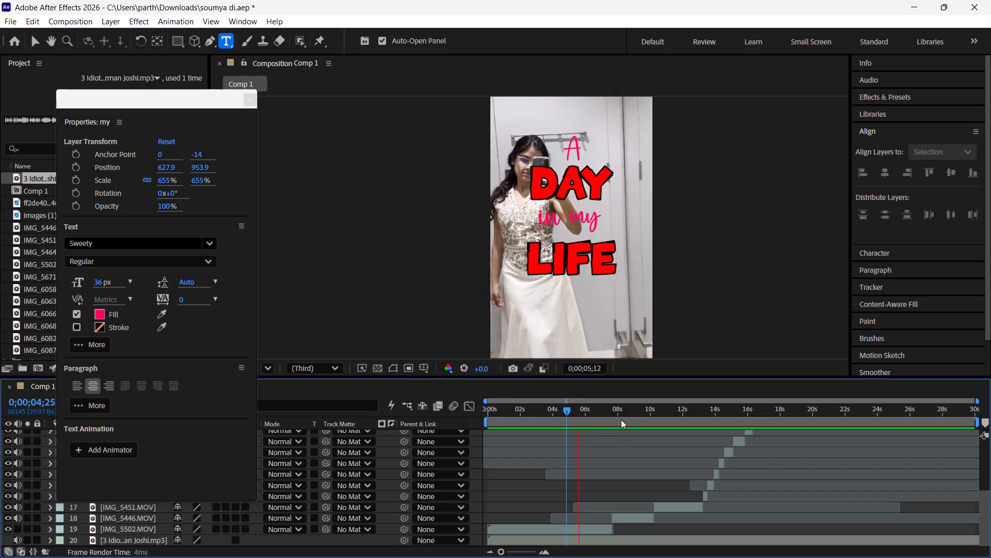
{"action": "key", "text": "space"}
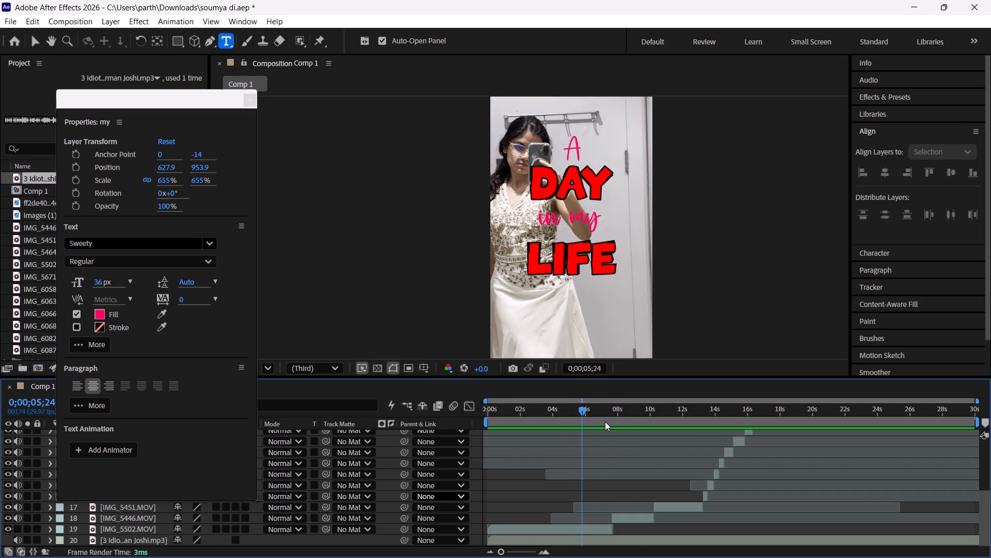
{"action": "left_click_drag", "start_coordinate": [602, 417], "coordinate": [745, 417]}
{"action": "key", "text": "space"}
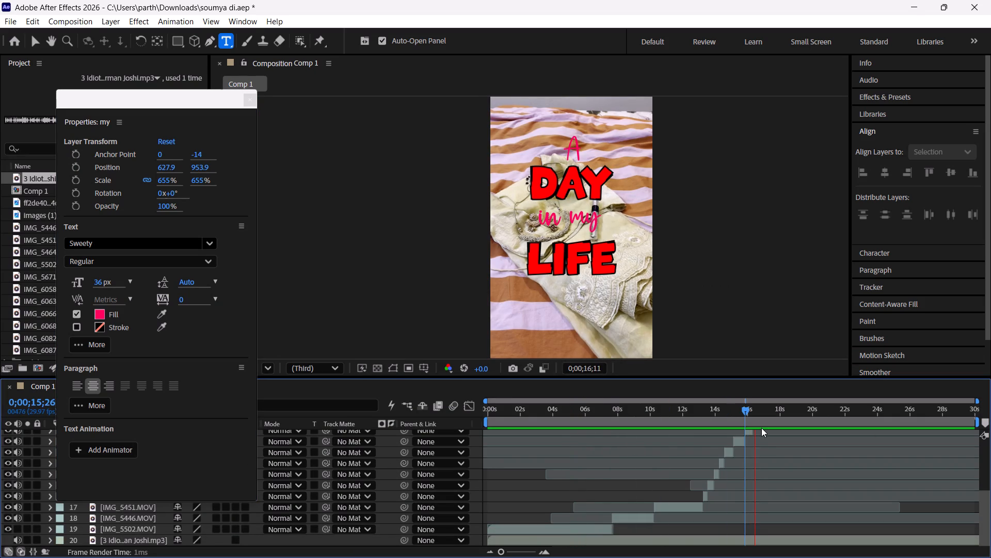
{"action": "key", "text": "space"}
{"action": "left_click_drag", "start_coordinate": [739, 413], "coordinate": [618, 423]}
{"action": "key", "text": "space"}
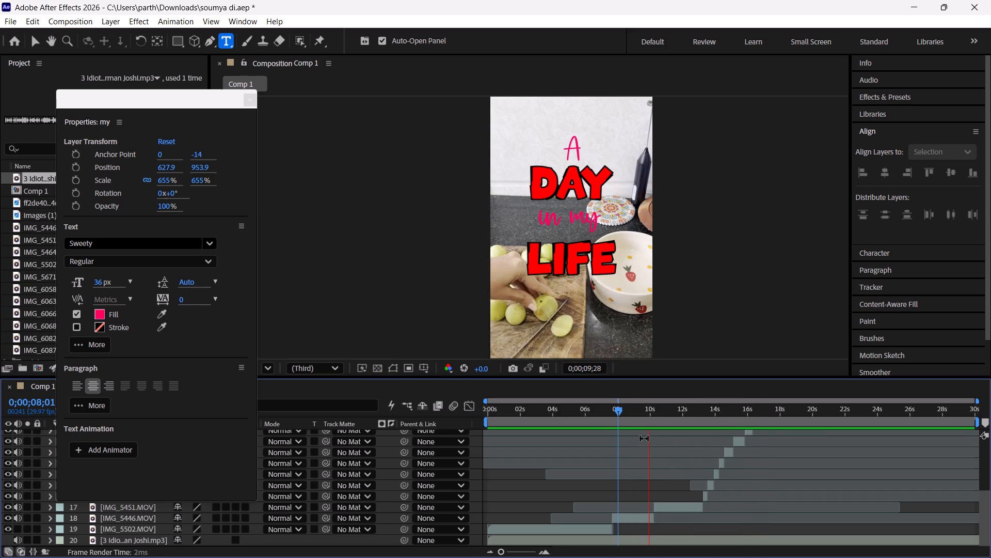
{"action": "key", "text": "space"}
{"action": "left_click_drag", "start_coordinate": [747, 410], "coordinate": [756, 411]}
{"action": "key", "text": "space"}
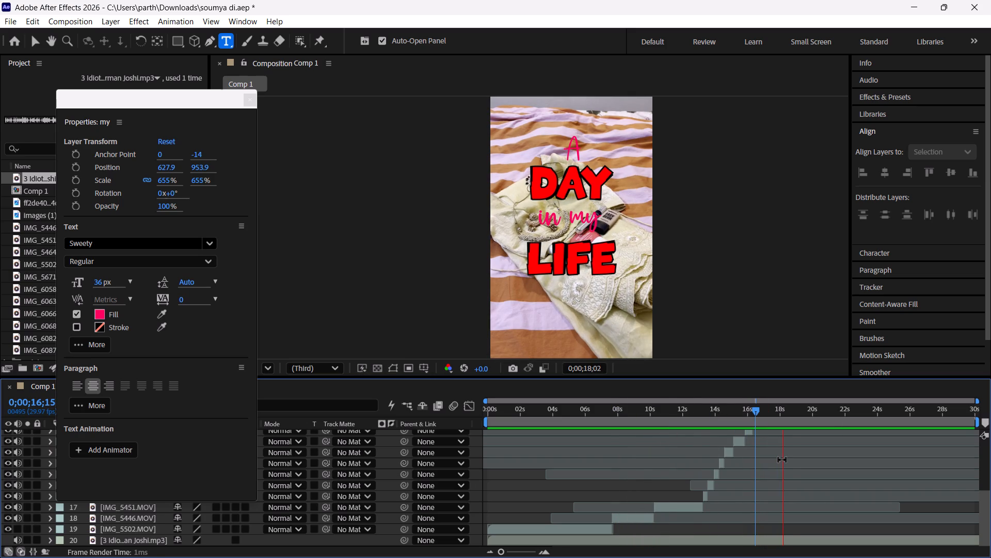
{"action": "key", "text": "space"}
Split the 3 Idiots MP3 music layer at 0;00;18;25 and delete the part before it.
{"action": "left_click_drag", "start_coordinate": [807, 417], "coordinate": [790, 419]}
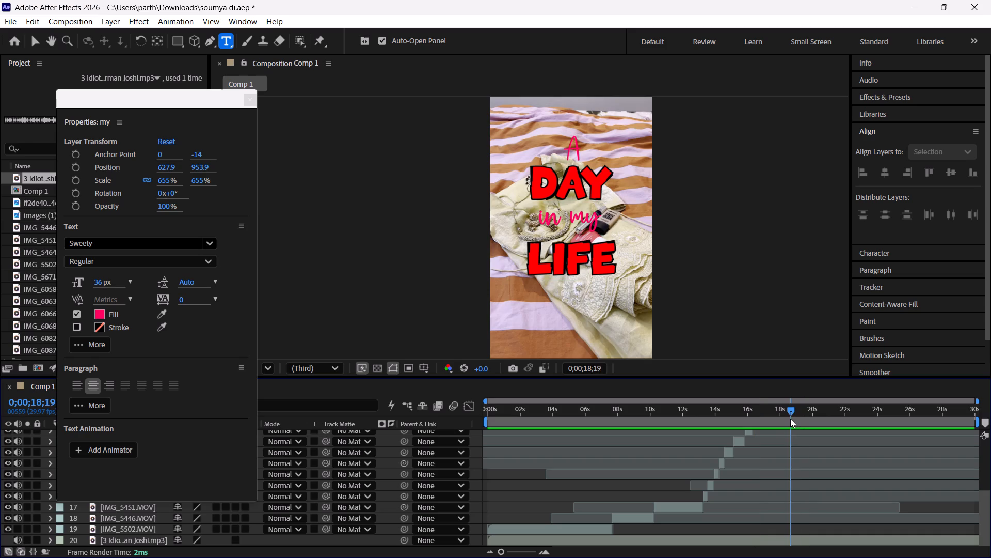
{"action": "key", "text": "space"}
{"action": "key", "text": "space"}
{"action": "left_click", "coordinate": [798, 537]}
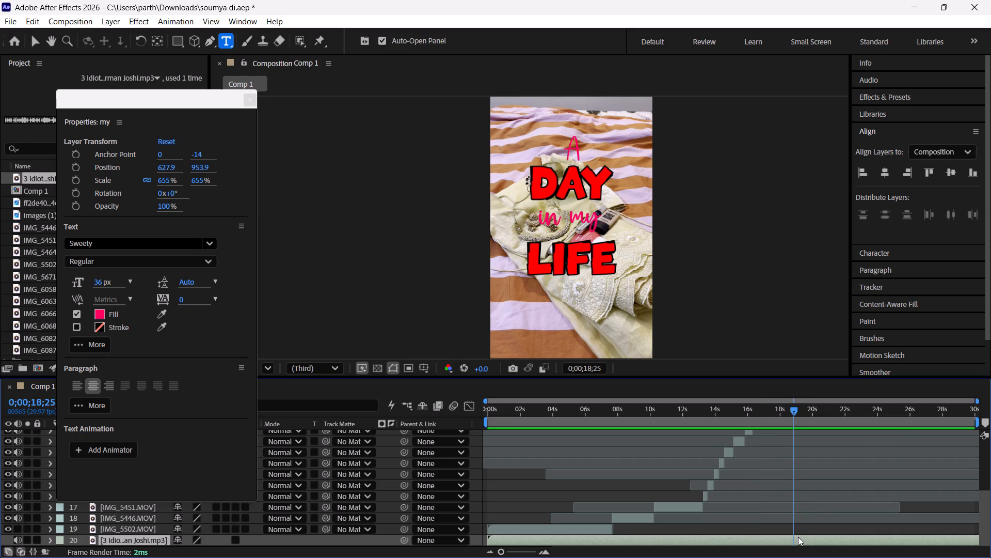
{"action": "key", "text": "z"}
{"action": "scroll", "coordinate": [784, 537], "scroll_direction": "down", "scroll_amount": 4}
{"action": "left_click", "coordinate": [783, 537]}
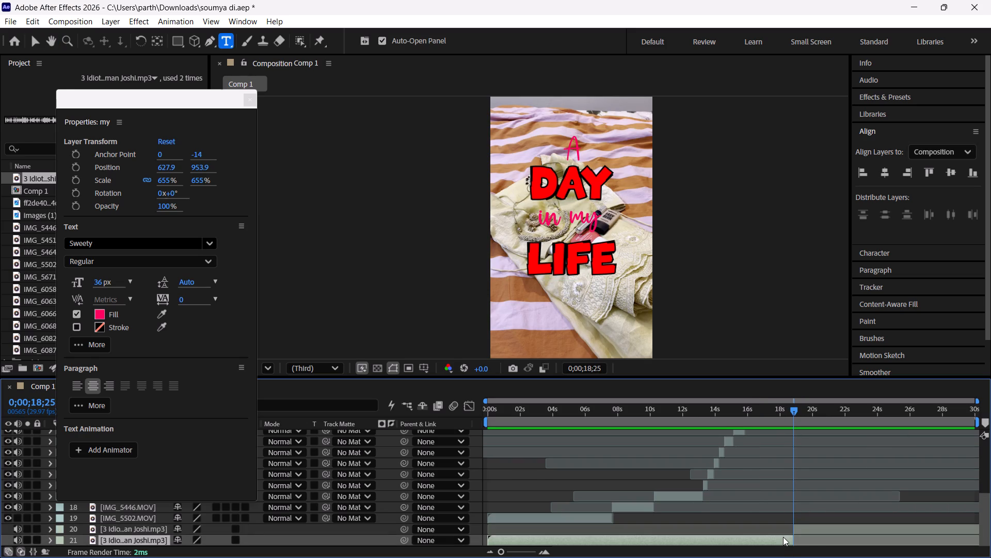
{"action": "key", "text": "Delete"}
Move the remaining 3 Idiots MP3 music layer back to the start of the comp.
{"action": "left_click_drag", "start_coordinate": [791, 417], "coordinate": [419, 416]}
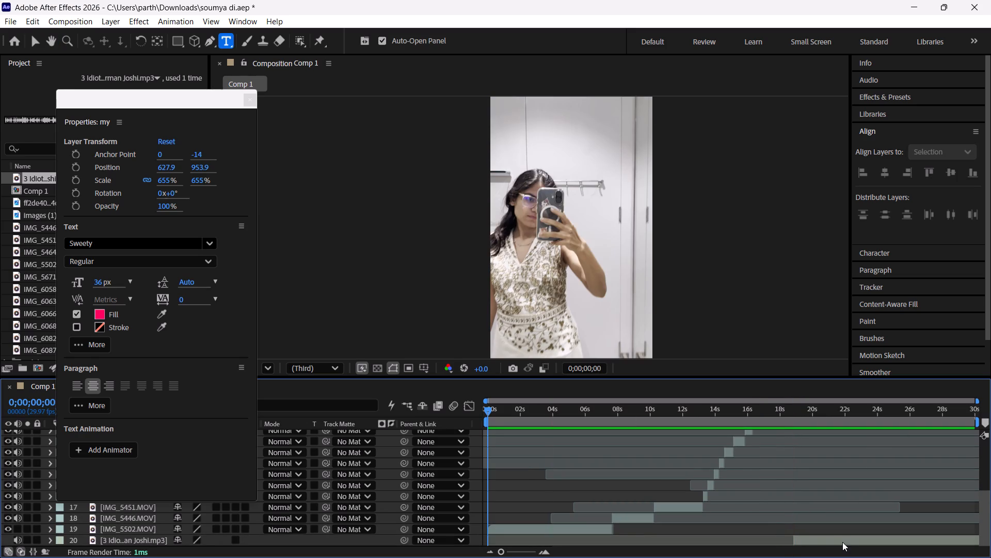
{"action": "left_click_drag", "start_coordinate": [843, 545], "coordinate": [537, 541]}
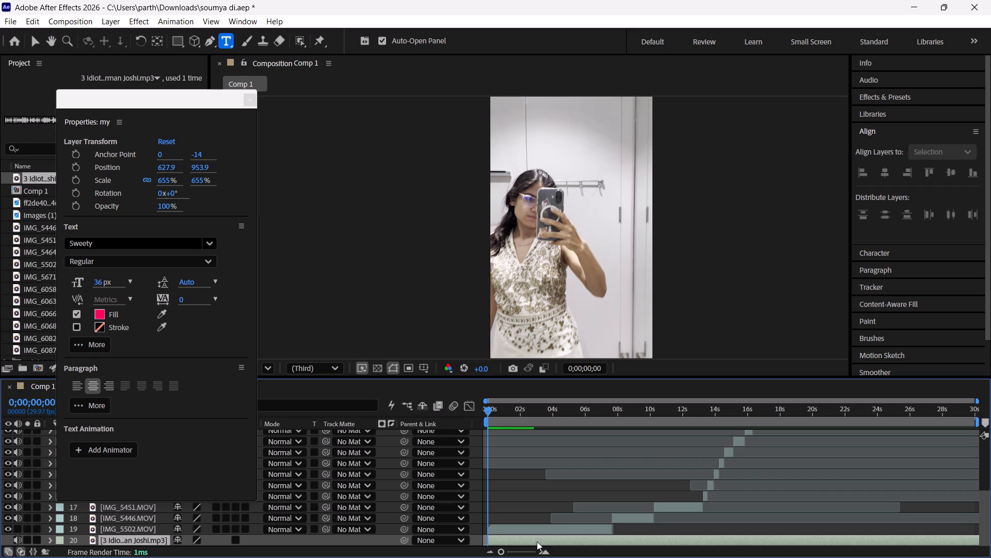
{"action": "left_click_drag", "start_coordinate": [537, 541], "coordinate": [536, 541]}
Realign the 3 Idiots MP3 music layer with the start of Comp 1 after a short playback.
{"action": "triple_click", "coordinate": [543, 552]}
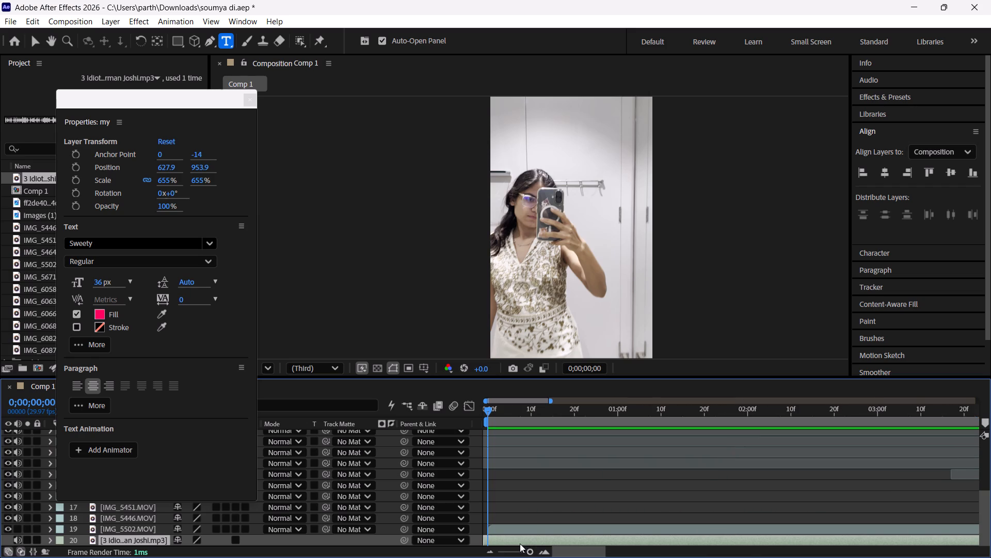
{"action": "left_click", "coordinate": [520, 540]}
{"action": "key", "text": "space"}
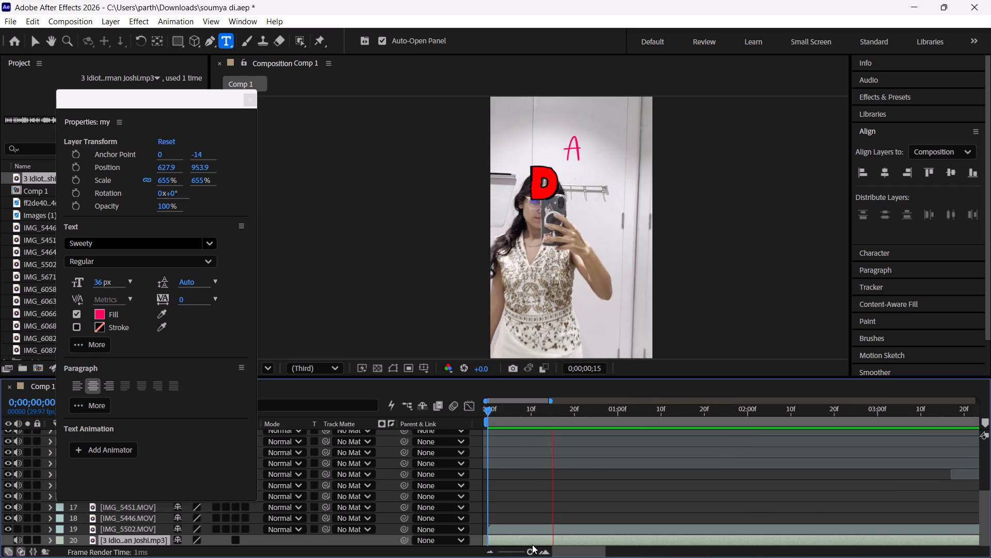
{"action": "key", "text": "space"}
{"action": "left_click_drag", "start_coordinate": [552, 538], "coordinate": [581, 538]}
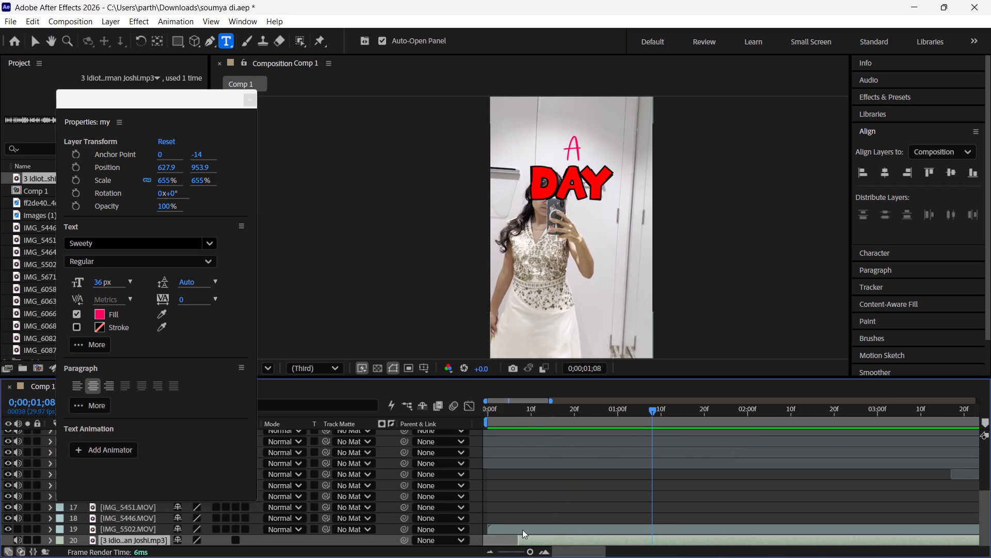
{"action": "left_click_drag", "start_coordinate": [519, 539], "coordinate": [488, 544]}
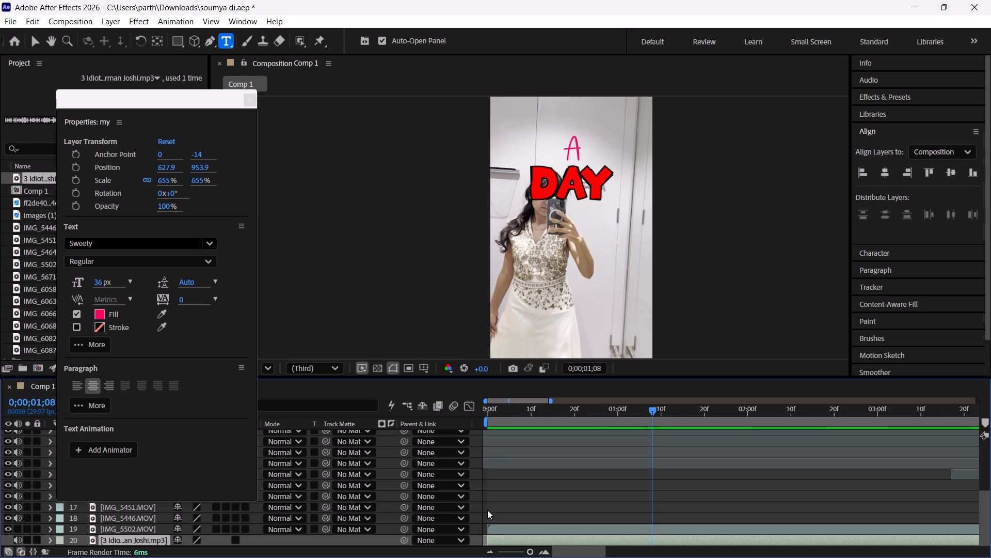
Play Comp 1 from the start to check the title and opening clip against the music.
{"action": "left_click_drag", "start_coordinate": [488, 411], "coordinate": [471, 411]}
{"action": "key", "text": "space"}
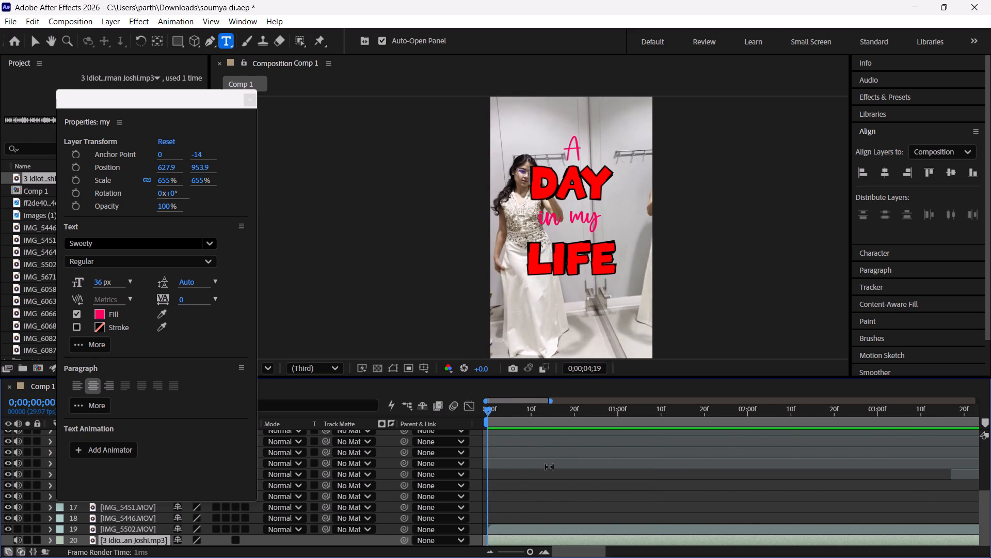
{"action": "key", "text": "space"}
{"action": "triple_click", "coordinate": [493, 552]}
{"action": "double_click", "coordinate": [493, 552]}
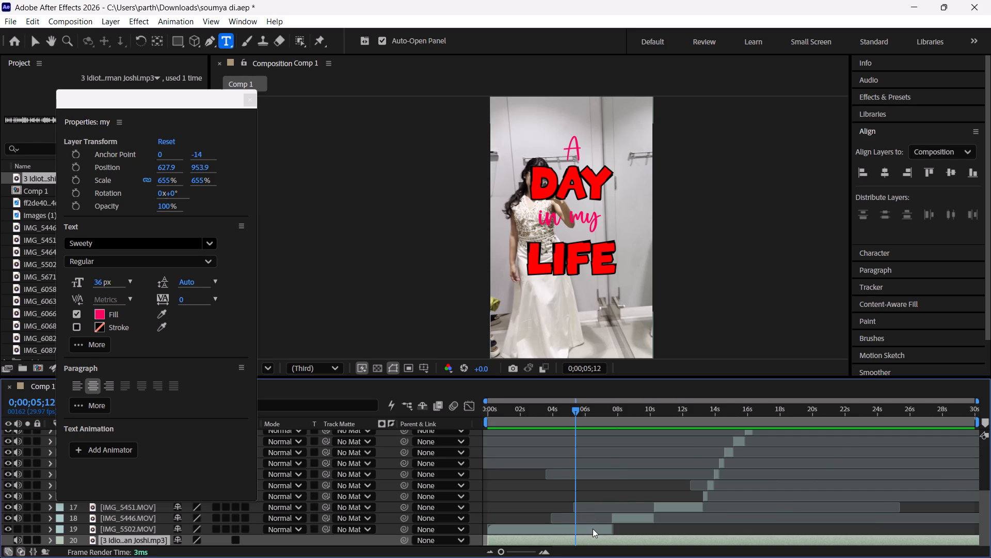
{"action": "key", "text": "space"}
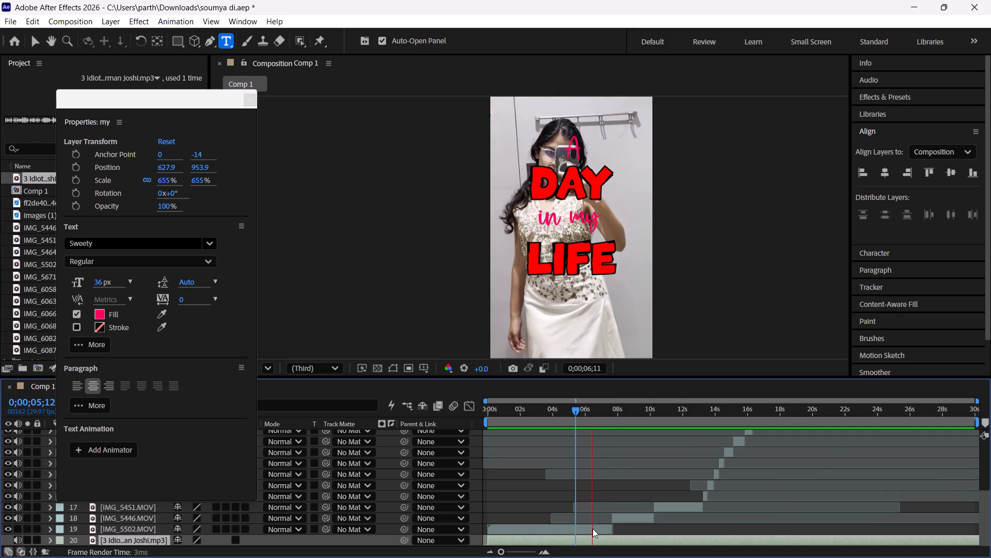
{"action": "key", "text": "space"}
Split the IMG_5502.MOV layer at 0;00;02;02 and delete the part before it.
{"action": "left_click_drag", "start_coordinate": [586, 410], "coordinate": [534, 417]}
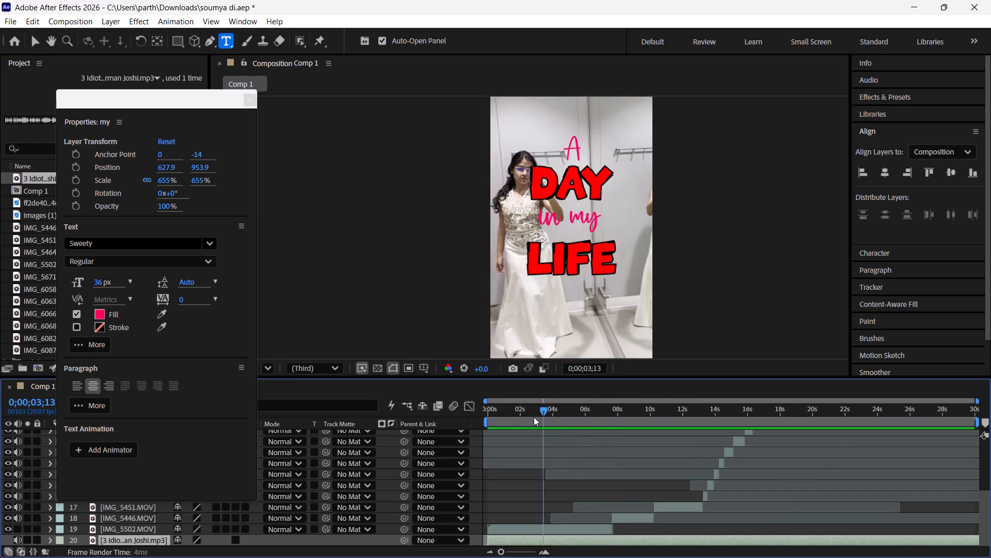
{"action": "left_click_drag", "start_coordinate": [534, 417], "coordinate": [522, 421]}
{"action": "left_click_drag", "start_coordinate": [524, 406], "coordinate": [528, 412]}
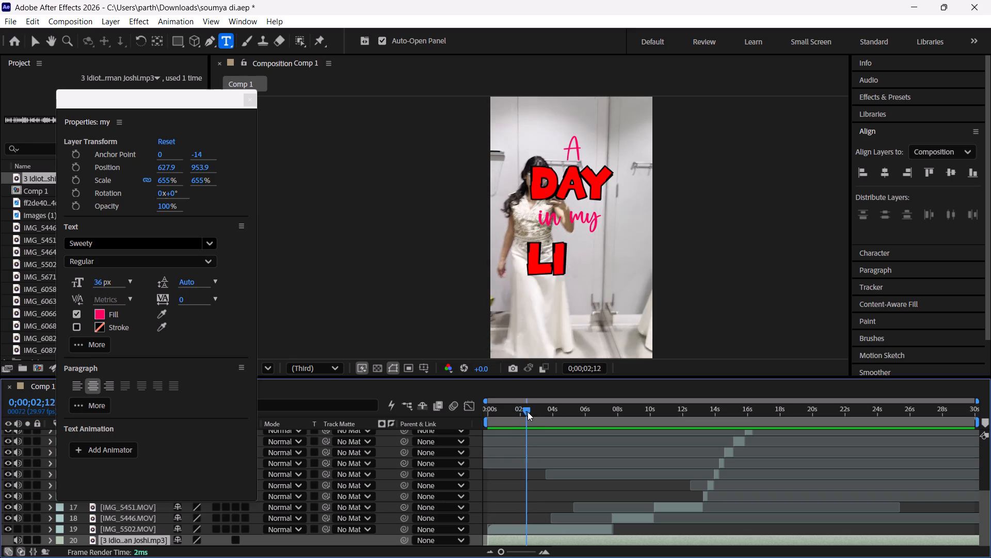
{"action": "left_click_drag", "start_coordinate": [528, 412], "coordinate": [533, 415]}
{"action": "left_click_drag", "start_coordinate": [533, 408], "coordinate": [522, 412]}
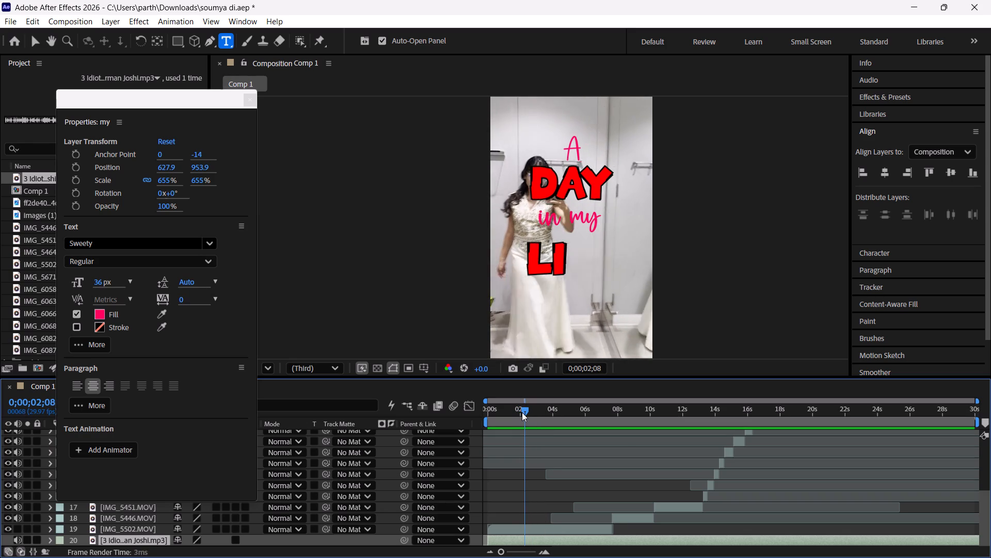
{"action": "left_click_drag", "start_coordinate": [522, 412], "coordinate": [521, 413]}
{"action": "left_click", "coordinate": [530, 522]}
{"action": "left_click", "coordinate": [530, 531]}
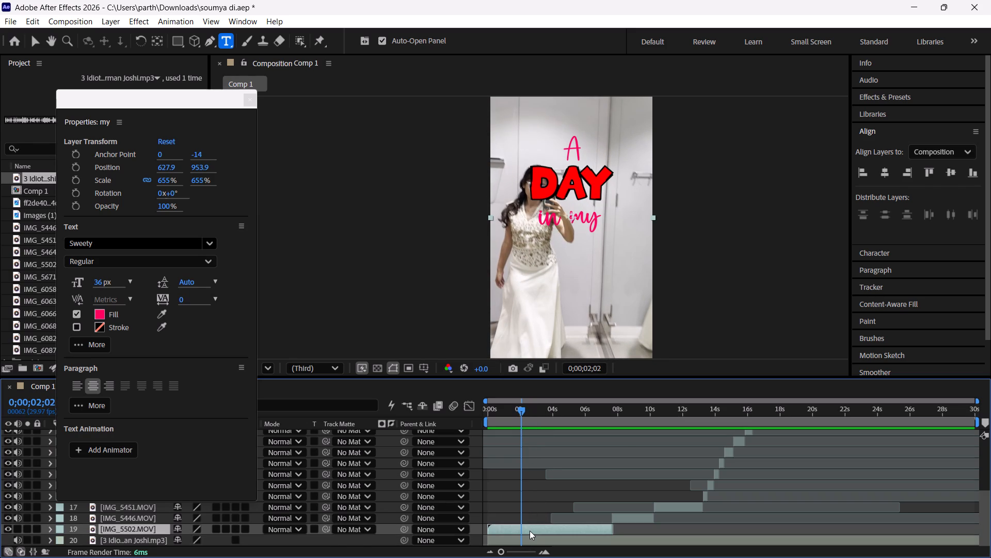
{"action": "key", "text": "z"}
{"action": "left_click", "coordinate": [511, 538]}
{"action": "key", "text": "Delete"}
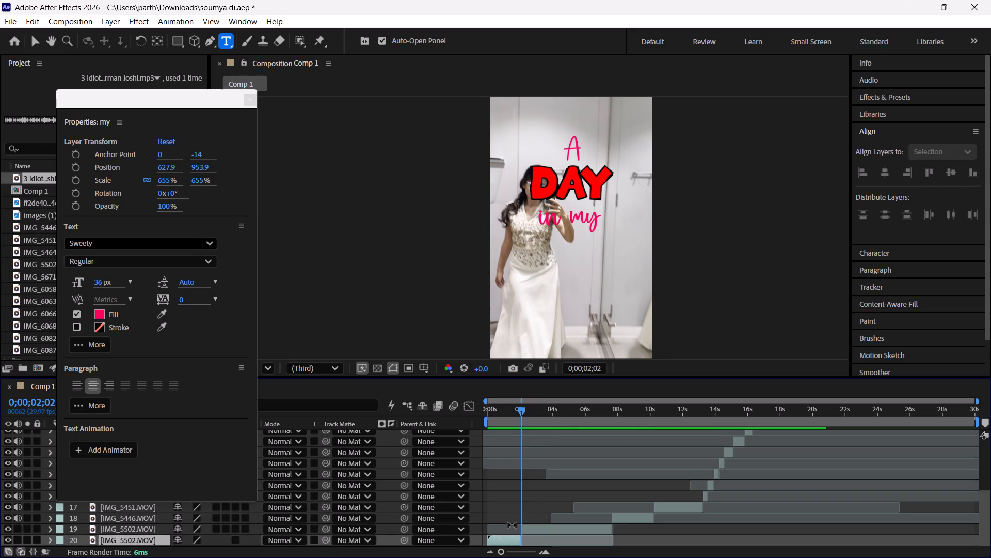
Move the remaining IMG_5502.MOV layer back to the start of the comp.
{"action": "left_click_drag", "start_coordinate": [519, 413], "coordinate": [455, 421]}
{"action": "left_click_drag", "start_coordinate": [549, 526], "coordinate": [531, 526]}
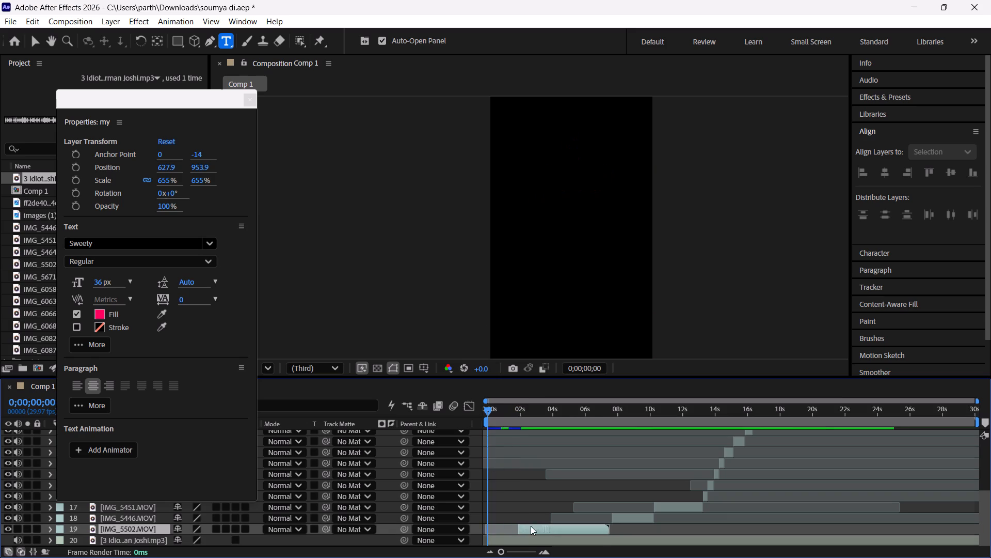
{"action": "left_click_drag", "start_coordinate": [531, 526], "coordinate": [515, 526]}
Play Comp 1 from the start to review the shortened opening clip with the title and music.
{"action": "triple_click", "coordinate": [537, 553]}
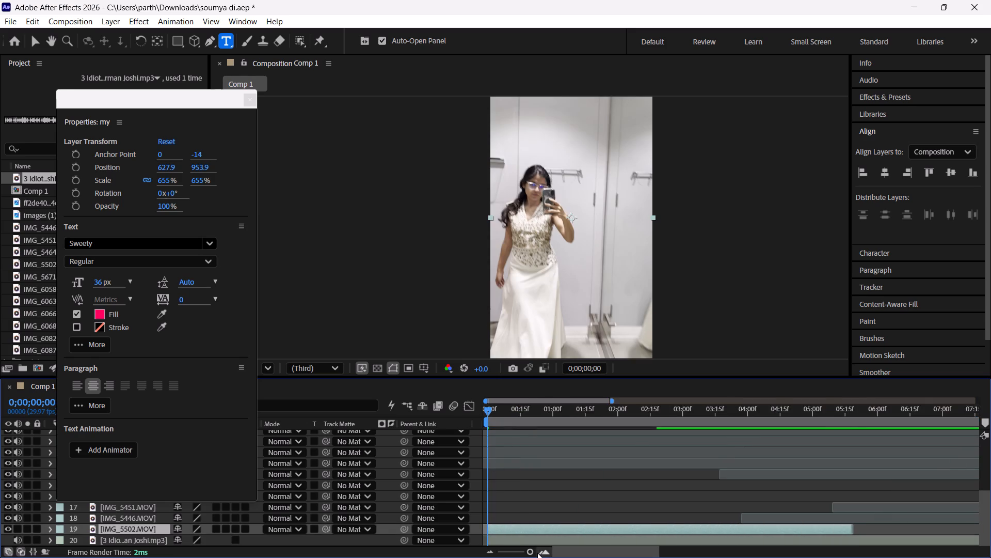
{"action": "key", "text": "space"}
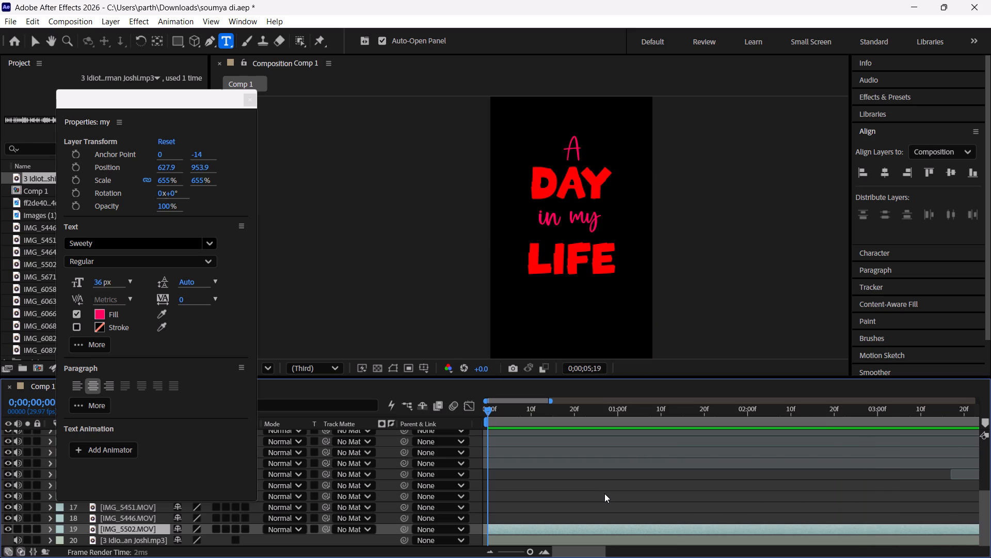
{"action": "key", "text": "space"}
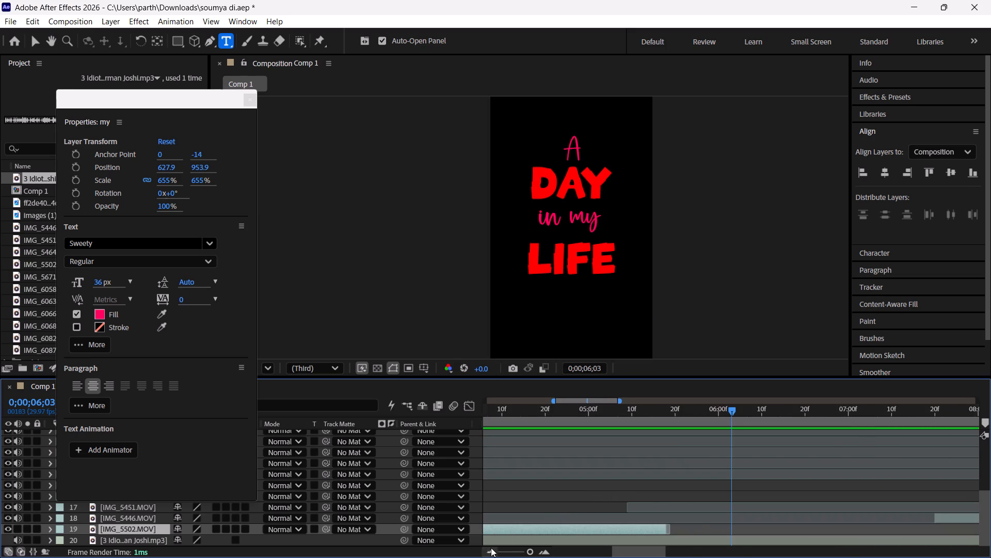
Split the five title text layers at 0;00;05;18, where IMG_5502.MOV ends, and delete the parts after it.
{"action": "triple_click", "coordinate": [491, 548]}
{"action": "left_click", "coordinate": [491, 549]}
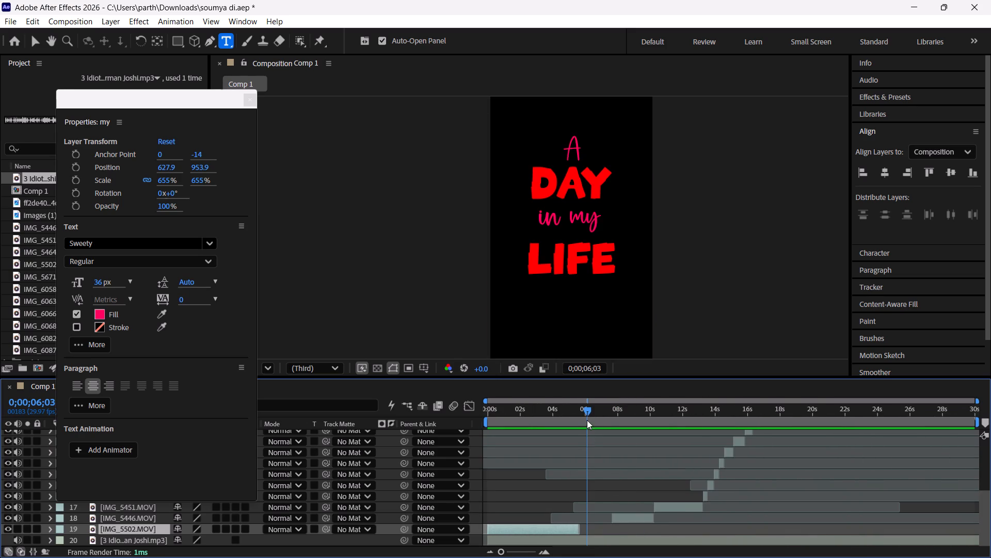
{"action": "left_click_drag", "start_coordinate": [585, 419], "coordinate": [577, 420]}
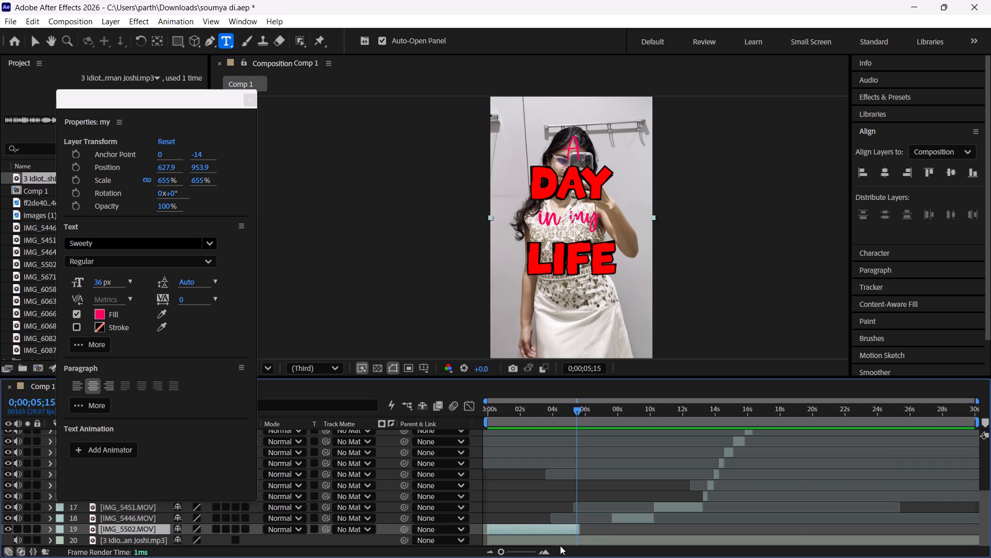
{"action": "triple_click", "coordinate": [552, 548]}
{"action": "triple_click", "coordinate": [551, 549]}
{"action": "left_click_drag", "start_coordinate": [583, 413], "coordinate": [616, 416]}
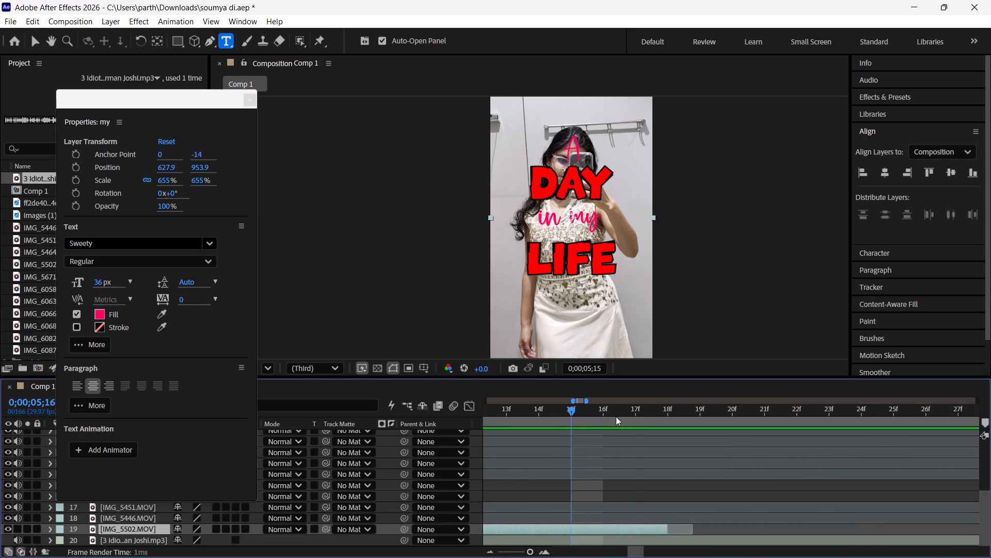
{"action": "left_click_drag", "start_coordinate": [616, 416], "coordinate": [657, 426]}
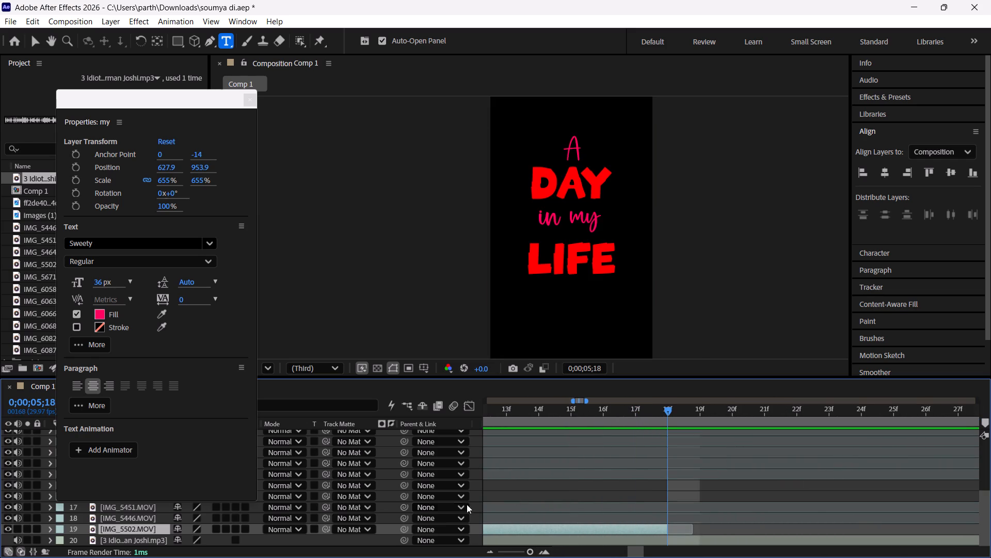
{"action": "triple_click", "coordinate": [491, 552]}
{"action": "triple_click", "coordinate": [492, 552]}
{"action": "scroll", "coordinate": [645, 465], "scroll_direction": "up", "scroll_amount": 7}
{"action": "left_click", "coordinate": [644, 480], "text": "ctrl"}
{"action": "left_click", "coordinate": [644, 471], "text": "ctrl"}
{"action": "left_click", "coordinate": [645, 459], "text": "ctrl"}
{"action": "left_click", "coordinate": [647, 448], "text": "ctrl"}
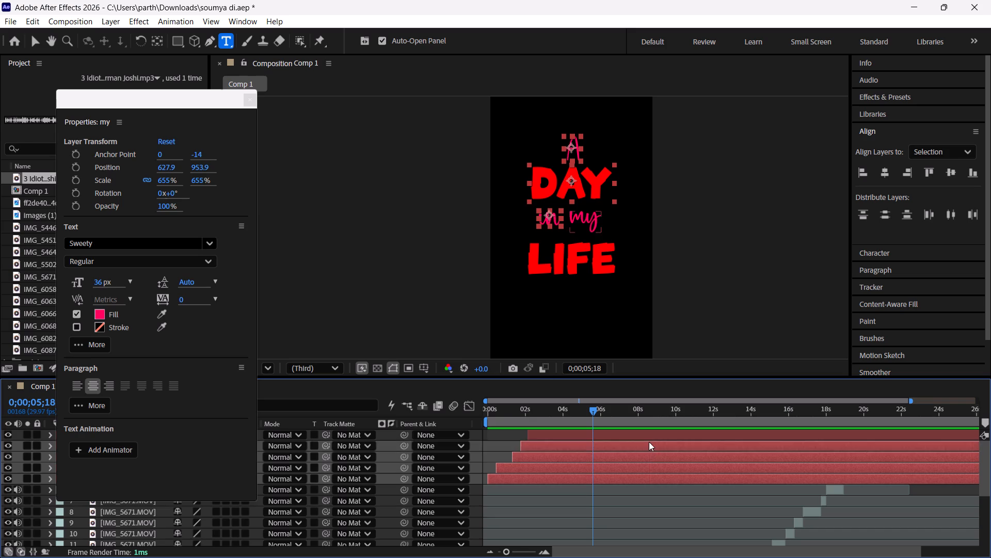
{"action": "left_click", "coordinate": [649, 442], "text": "ctrl"}
{"action": "left_click", "coordinate": [649, 441], "text": "ctrl"}
{"action": "left_click", "coordinate": [650, 437], "text": "ctrl"}
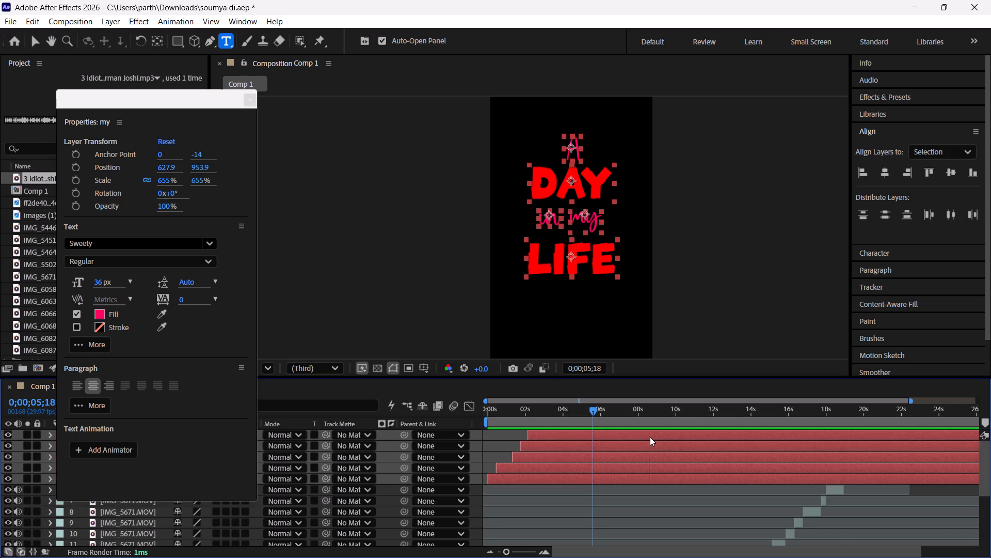
{"action": "key", "text": "z"}
{"action": "key", "text": "Delete"}
Shift all the video layers after IMG_5502.MOV earlier together so that IMG_5446.MOV starts at 0;00;05;18, and check the join.
{"action": "scroll", "coordinate": [667, 483], "scroll_direction": "down", "scroll_amount": 4}
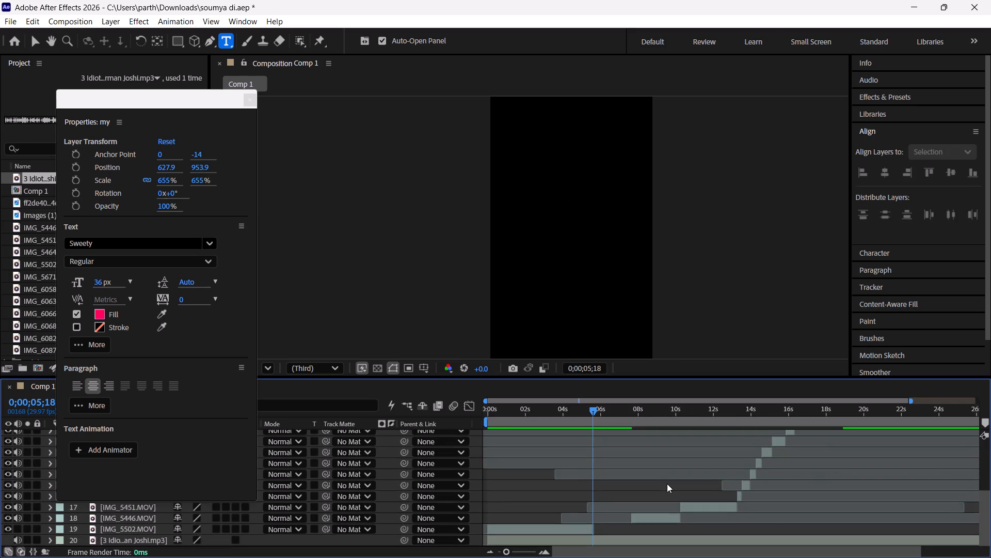
{"action": "scroll", "coordinate": [667, 484], "scroll_direction": "down", "scroll_amount": 2}
{"action": "left_click_drag", "start_coordinate": [44, 529], "coordinate": [143, 410]}
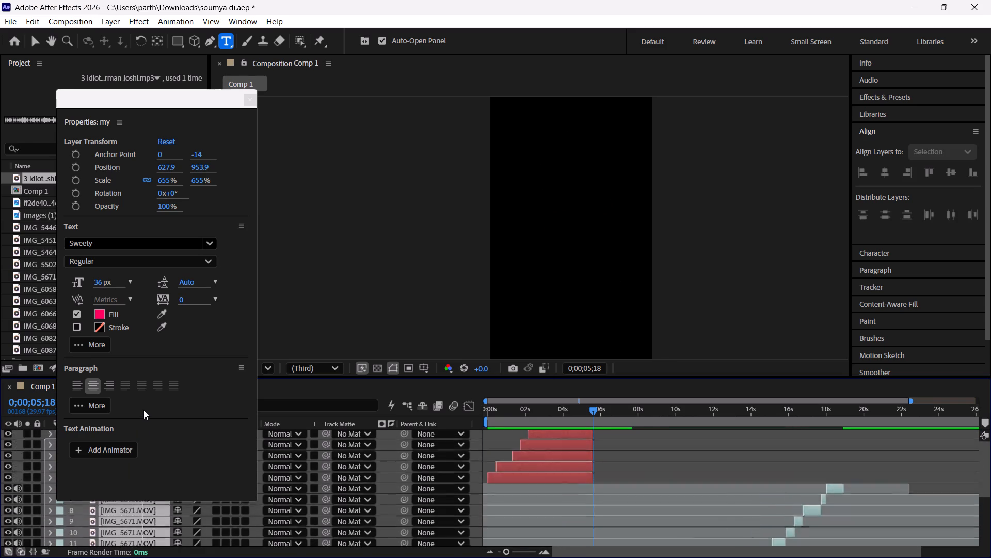
{"action": "left_click_drag", "start_coordinate": [143, 410], "coordinate": [153, 494]}
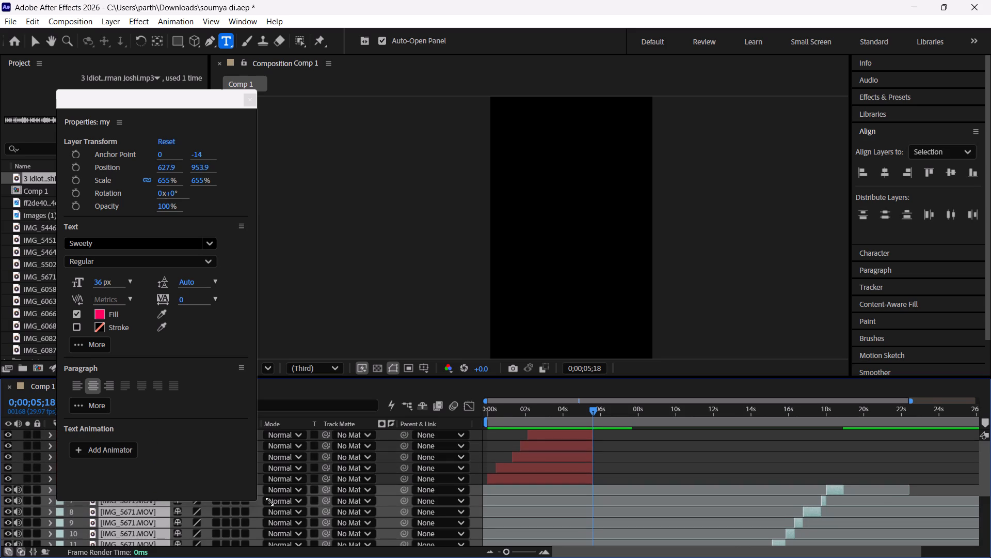
{"action": "scroll", "coordinate": [844, 478], "scroll_direction": "down", "scroll_amount": 4}
{"action": "scroll", "coordinate": [796, 486], "scroll_direction": "down", "scroll_amount": 4}
{"action": "left_click_drag", "start_coordinate": [646, 517], "coordinate": [610, 521]}
{"action": "key", "text": "ctrl+z"}
{"action": "left_click", "coordinate": [569, 527], "text": "ctrl"}
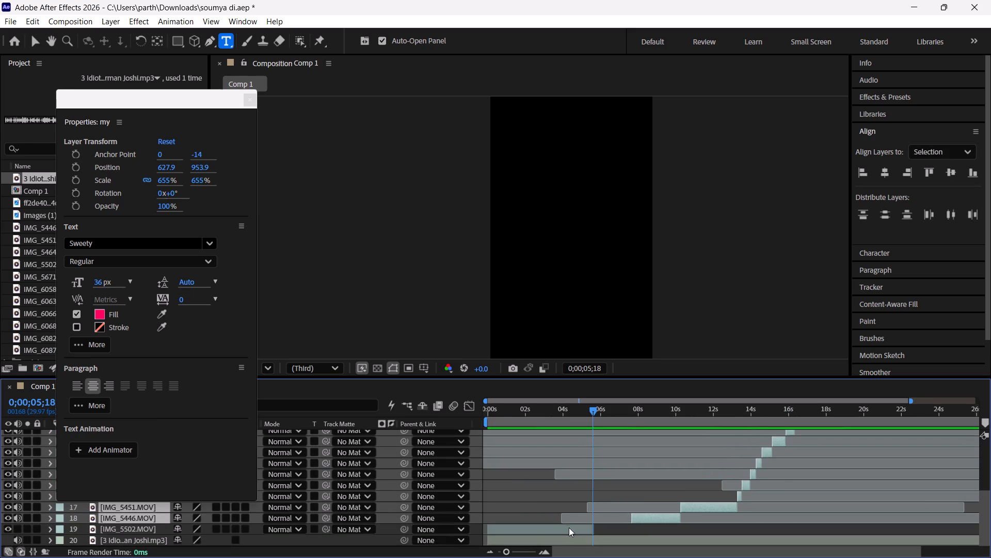
{"action": "left_click_drag", "start_coordinate": [644, 516], "coordinate": [609, 518]}
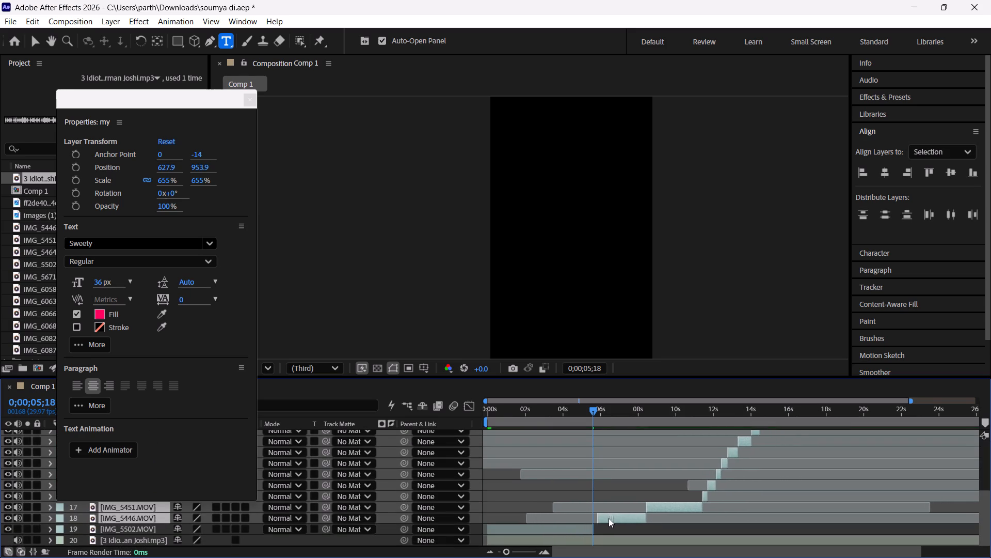
{"action": "left_click_drag", "start_coordinate": [609, 518], "coordinate": [605, 518]}
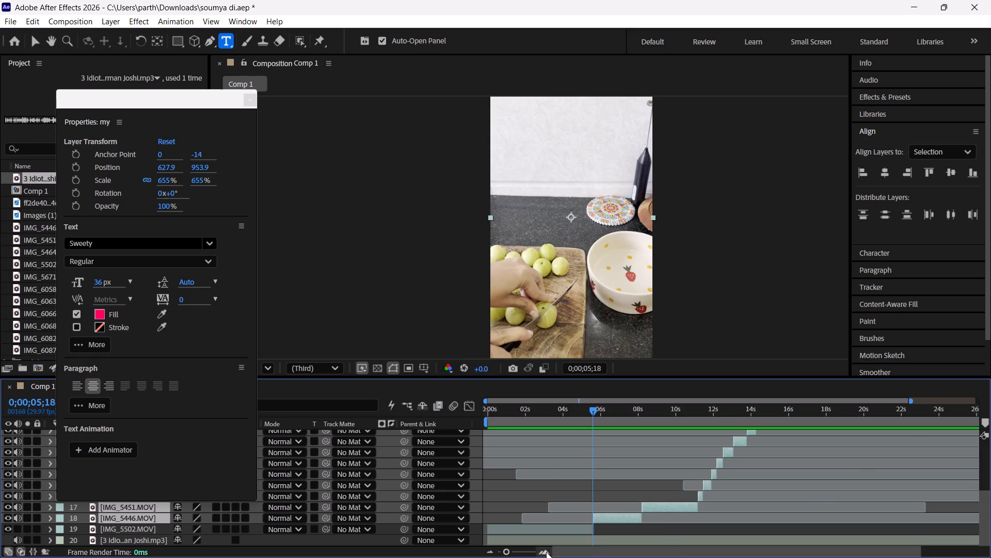
{"action": "triple_click", "coordinate": [546, 552]}
{"action": "triple_click", "coordinate": [547, 552]}
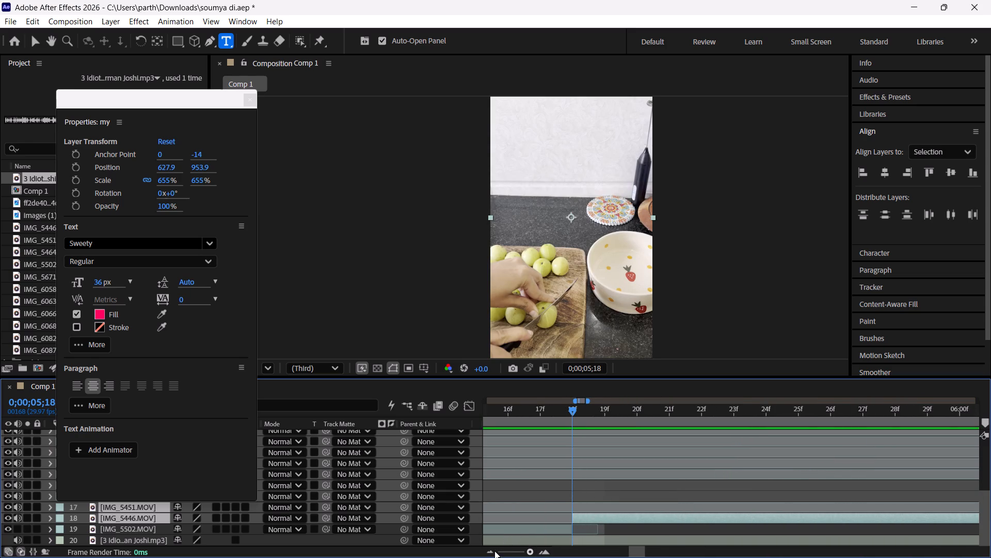
{"action": "triple_click", "coordinate": [492, 553]}
{"action": "triple_click", "coordinate": [492, 553]}
{"action": "left_click", "coordinate": [492, 553]}
Move the five title text layers together down the layer stack, placing them directly above IMG_5502.MOV.
{"action": "scroll", "coordinate": [570, 457], "scroll_direction": "up", "scroll_amount": 7}
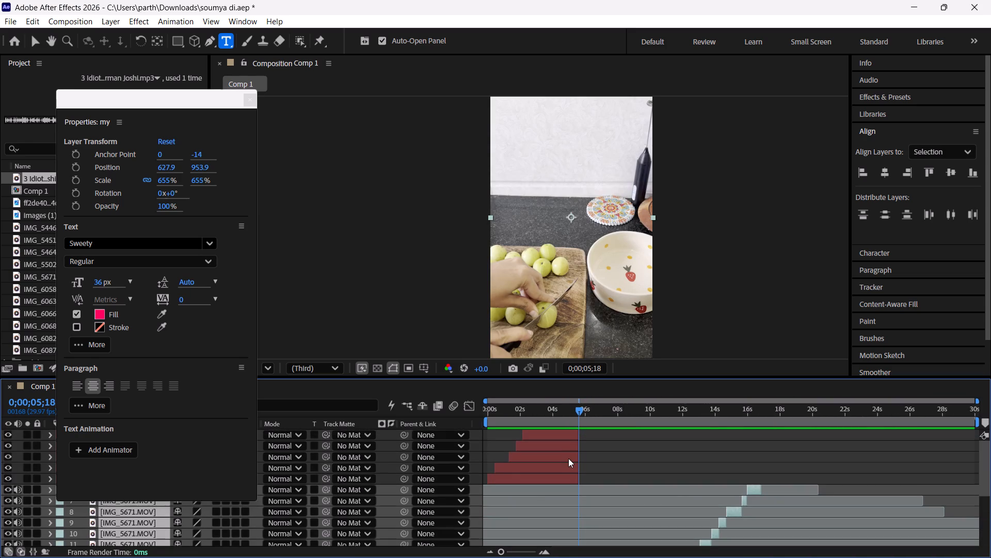
{"action": "scroll", "coordinate": [568, 458], "scroll_direction": "up", "scroll_amount": 3}
{"action": "left_click_drag", "start_coordinate": [88, 102], "coordinate": [825, 58]}
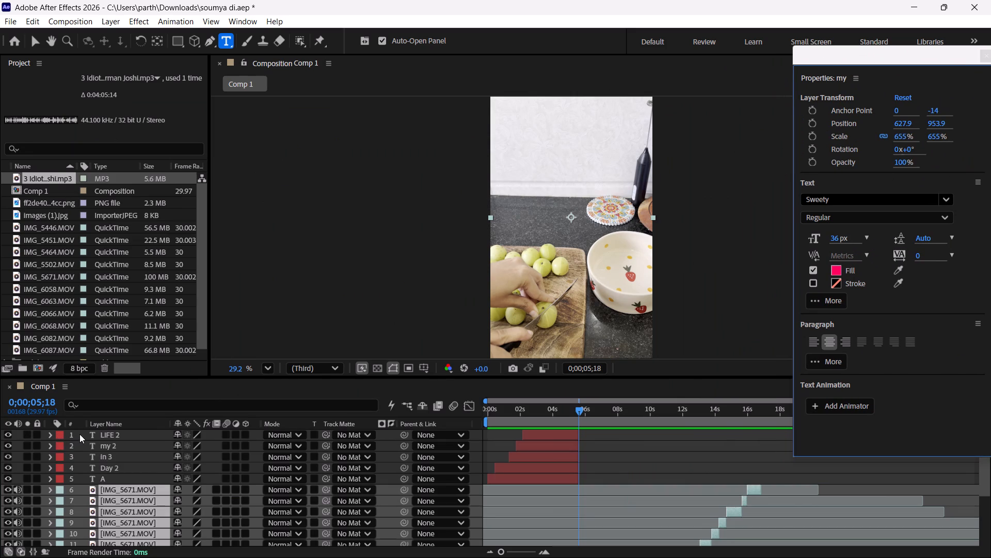
{"action": "left_click", "coordinate": [79, 434]}
{"action": "left_click_drag", "start_coordinate": [79, 433], "coordinate": [124, 478]}
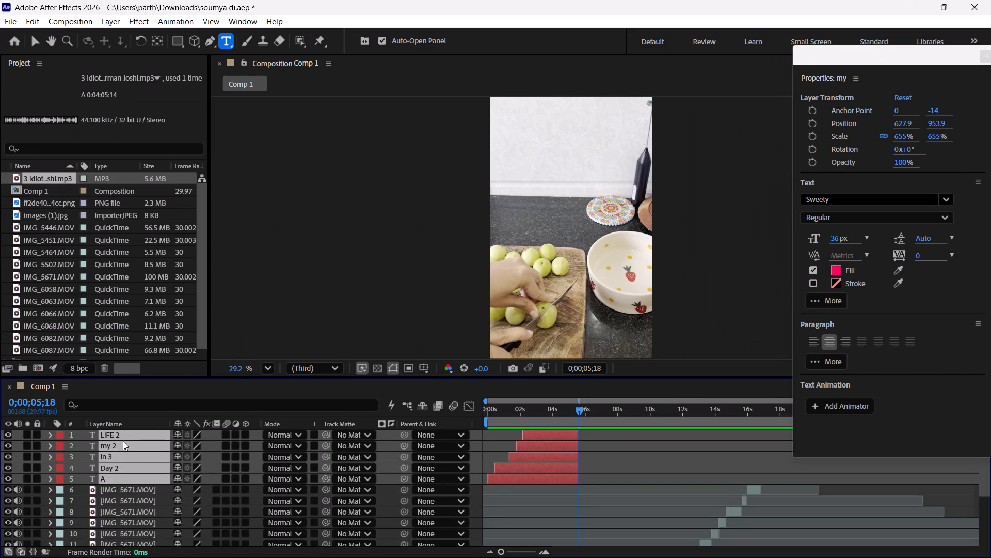
{"action": "left_click_drag", "start_coordinate": [123, 434], "coordinate": [121, 552]}
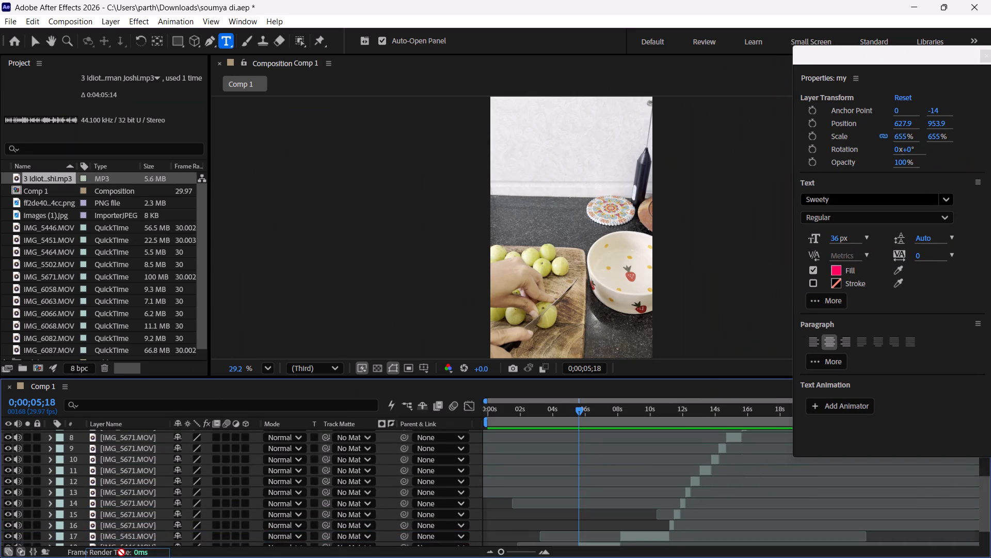
{"action": "left_click_drag", "start_coordinate": [121, 552], "coordinate": [121, 531]}
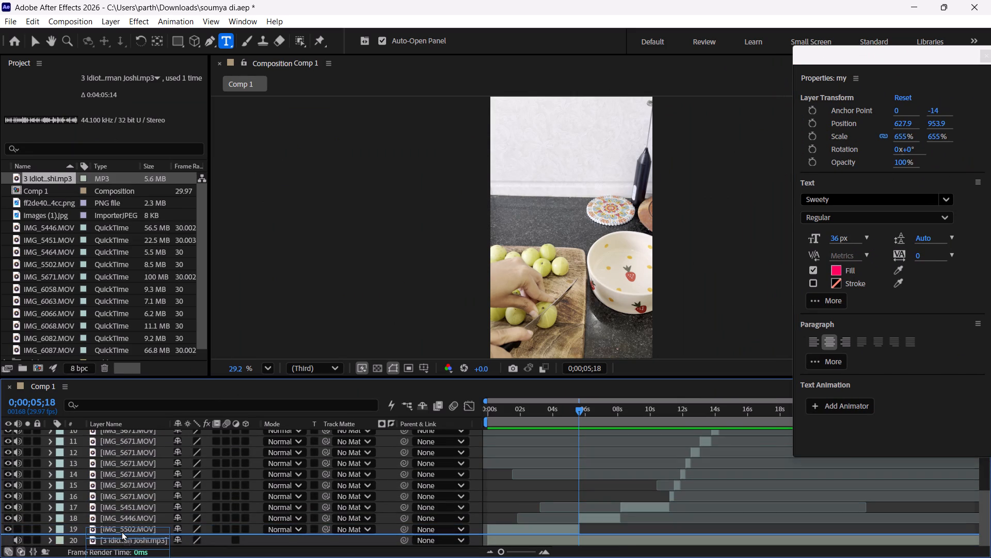
{"action": "left_click_drag", "start_coordinate": [121, 531], "coordinate": [121, 528]}
{"action": "left_click", "coordinate": [614, 487]}
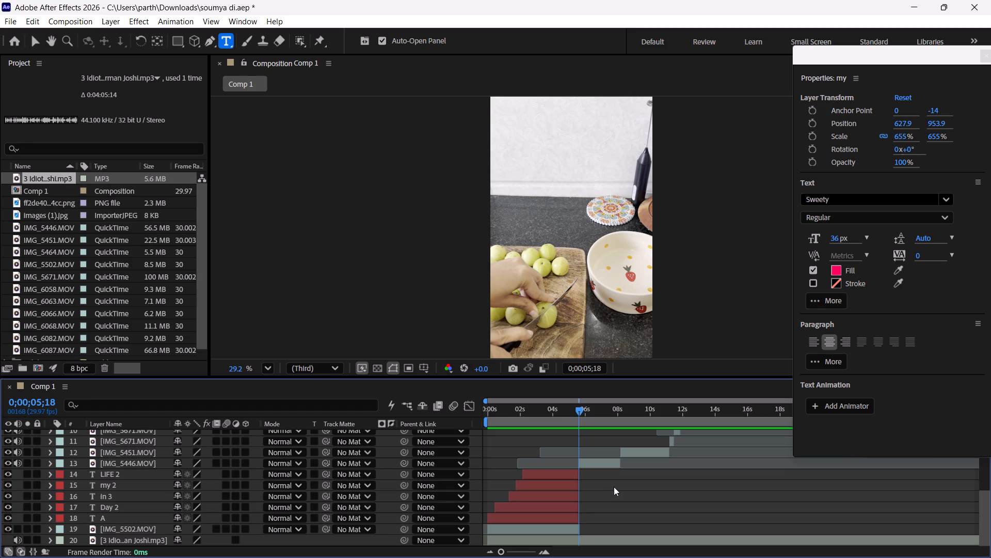
Play Comp 1 from 0;00;05;18 to review the clips that follow the opening title.
{"action": "key", "text": "space"}
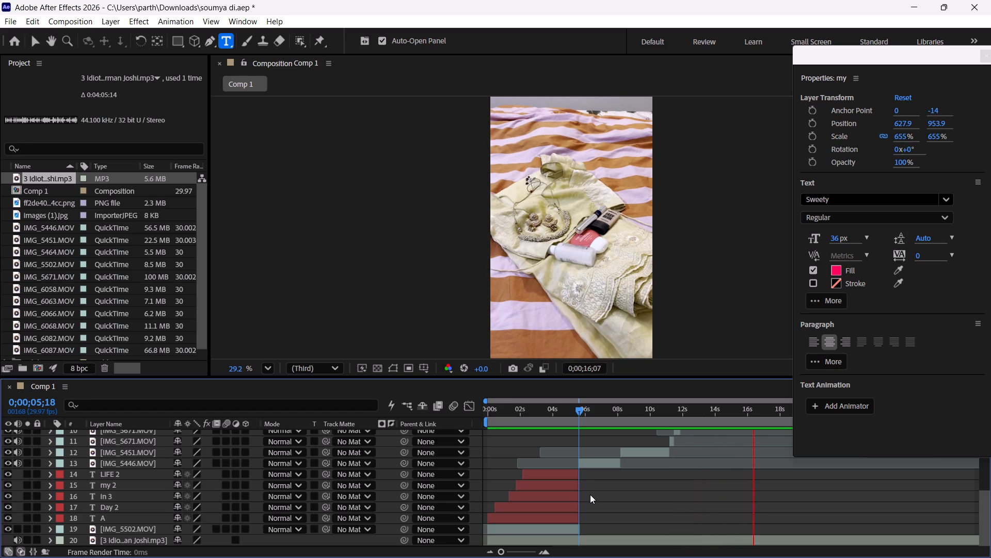
{"action": "key", "text": "space"}
Look through the imported IMG video files in the project, from IMG_5446.MOV to IMG_6066.MOV, checking their thumbnails and usage.
{"action": "scroll", "coordinate": [668, 502], "scroll_direction": "up", "scroll_amount": 2}
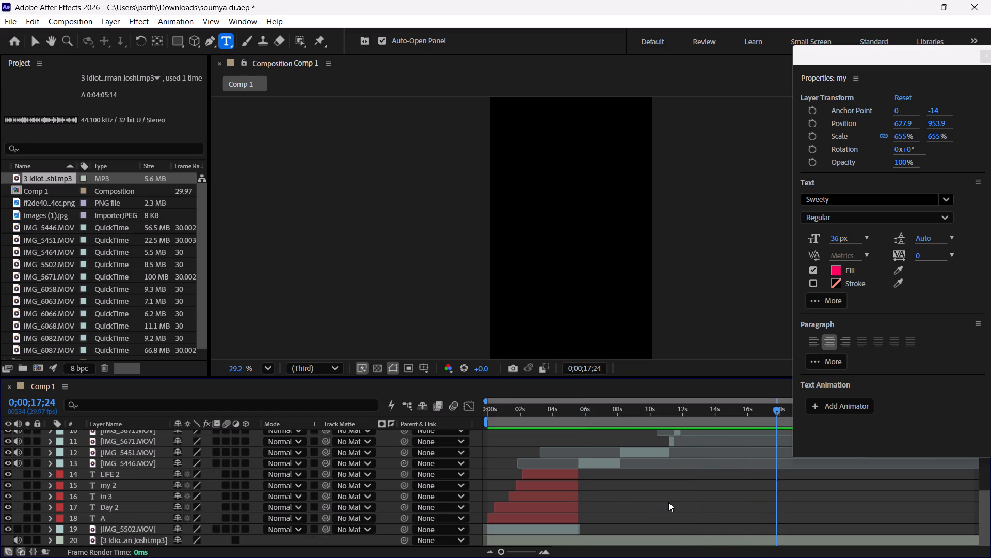
{"action": "scroll", "coordinate": [668, 502], "scroll_direction": "up", "scroll_amount": 7}
{"action": "left_click", "coordinate": [52, 232]}
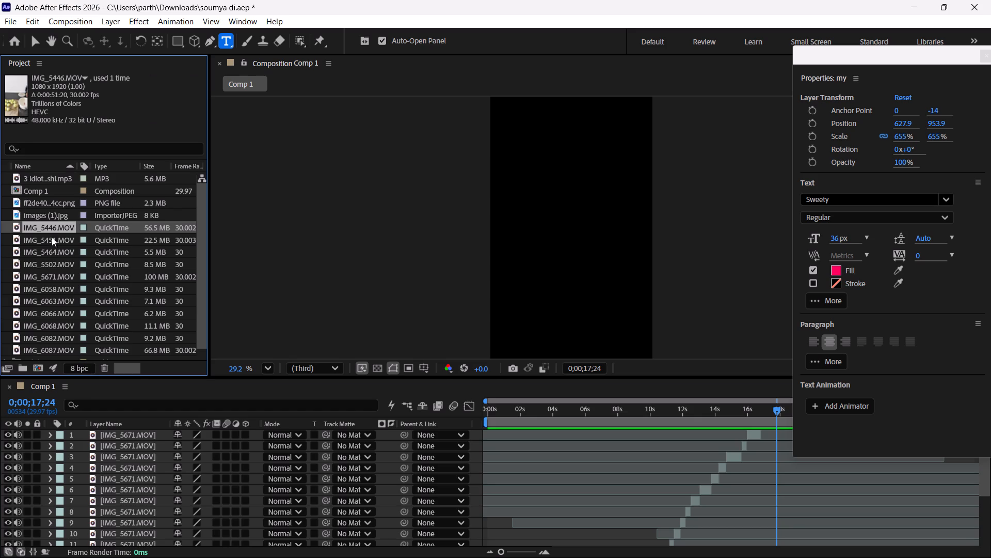
{"action": "left_click", "coordinate": [51, 244]}
{"action": "left_click", "coordinate": [51, 251]}
{"action": "left_click", "coordinate": [51, 260]}
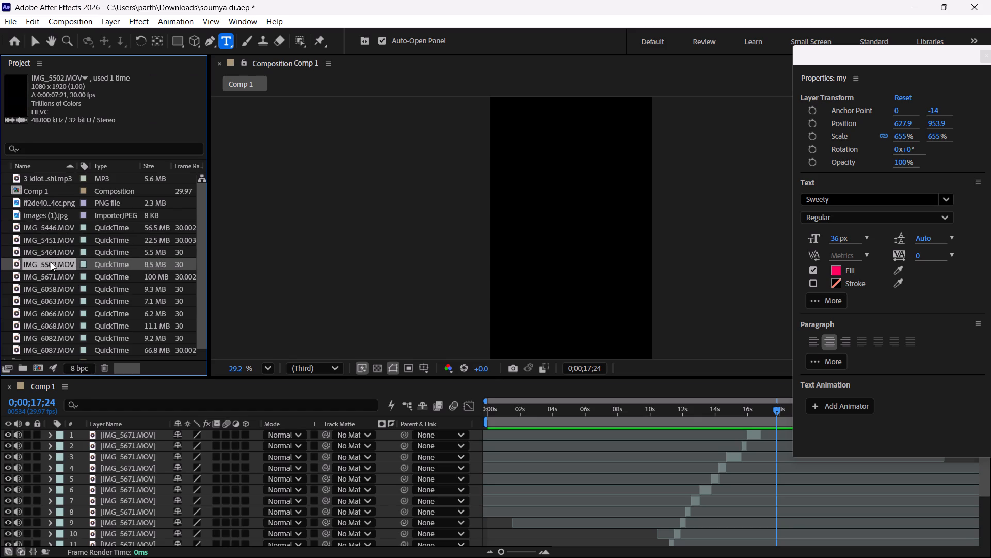
{"action": "left_click", "coordinate": [51, 272]}
{"action": "left_click", "coordinate": [51, 283]}
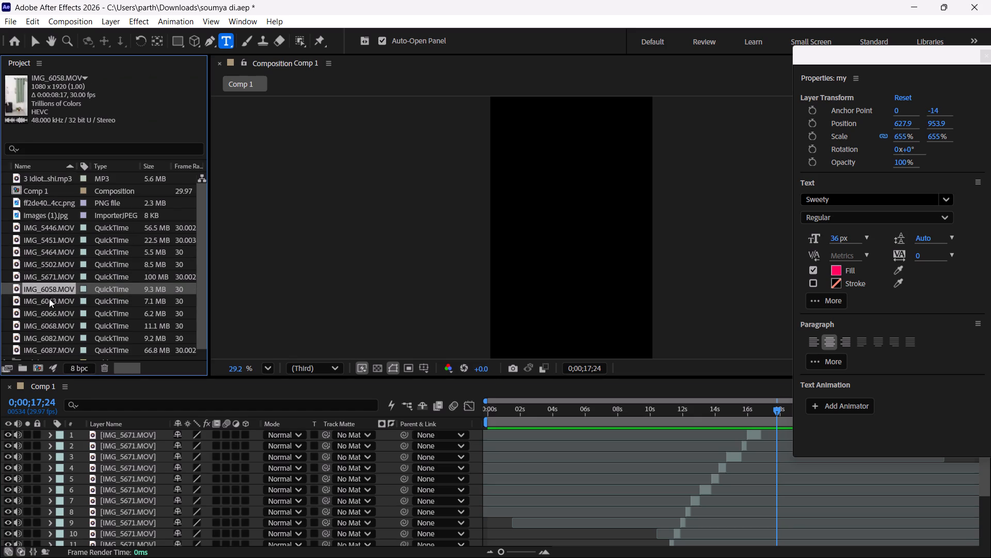
{"action": "left_click", "coordinate": [49, 299]}
{"action": "left_click", "coordinate": [49, 314]}
{"action": "left_click", "coordinate": [49, 297]}
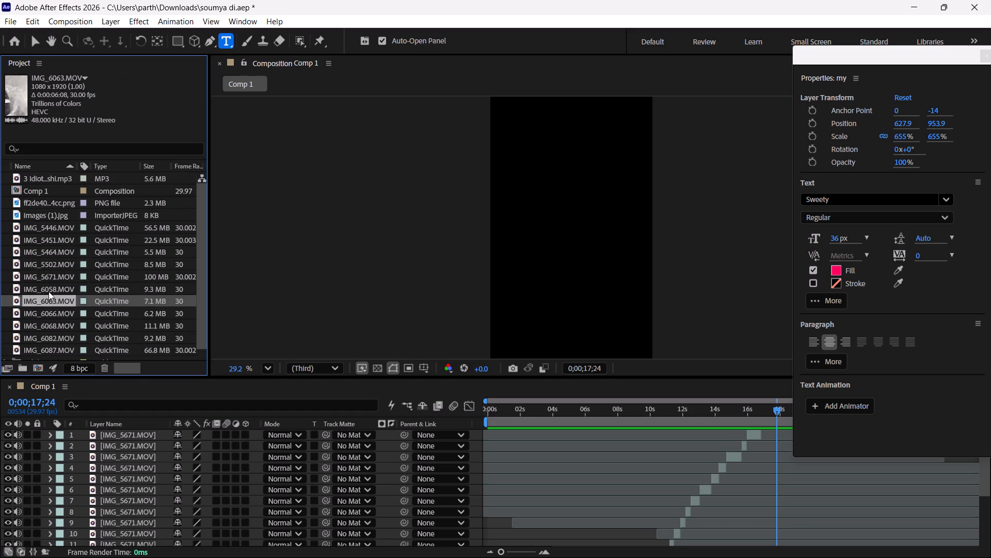
{"action": "left_click", "coordinate": [47, 284]}
{"action": "left_click", "coordinate": [44, 272]}
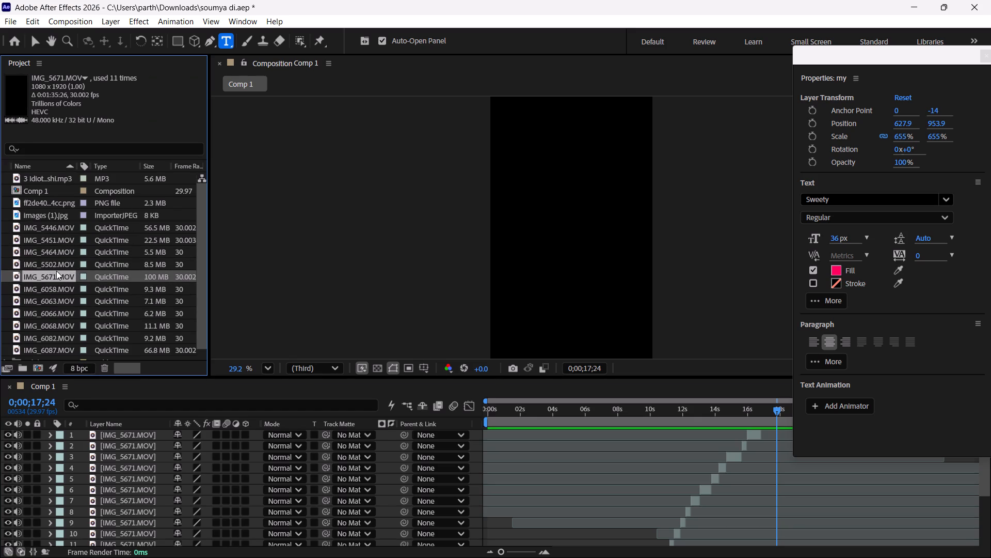
{"action": "left_click", "coordinate": [56, 270]}
{"action": "left_click", "coordinate": [57, 257]}
{"action": "left_click", "coordinate": [56, 243]}
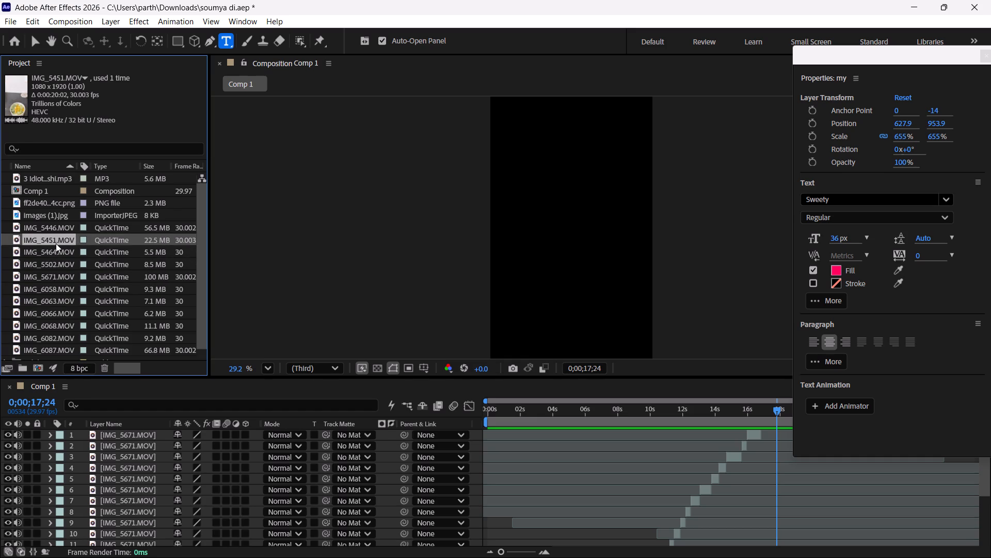
Review the start of the IMG_5446.MOV layer and trim its end to 0;00;07;05.
{"action": "scroll", "coordinate": [630, 424], "scroll_direction": "down", "scroll_amount": 9}
{"action": "left_click_drag", "start_coordinate": [585, 417], "coordinate": [584, 417]}
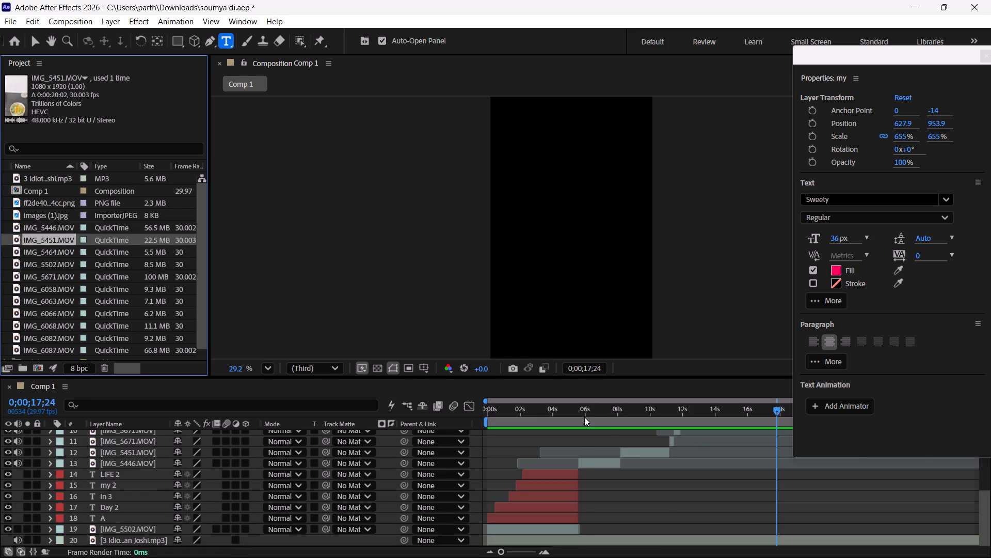
{"action": "left_click_drag", "start_coordinate": [584, 417], "coordinate": [578, 416]}
{"action": "key", "text": "space"}
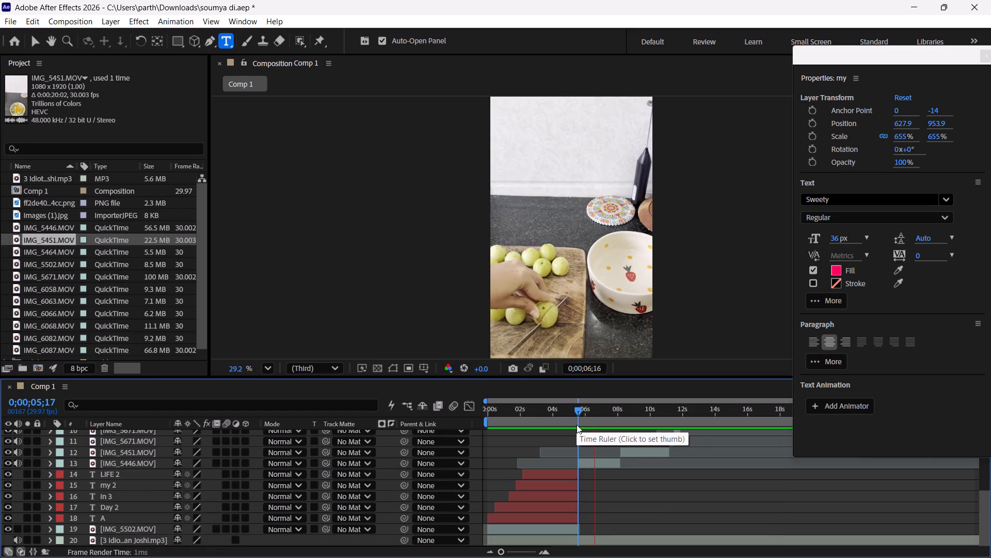
{"action": "key", "text": "space"}
{"action": "left_click_drag", "start_coordinate": [604, 418], "coordinate": [590, 419]}
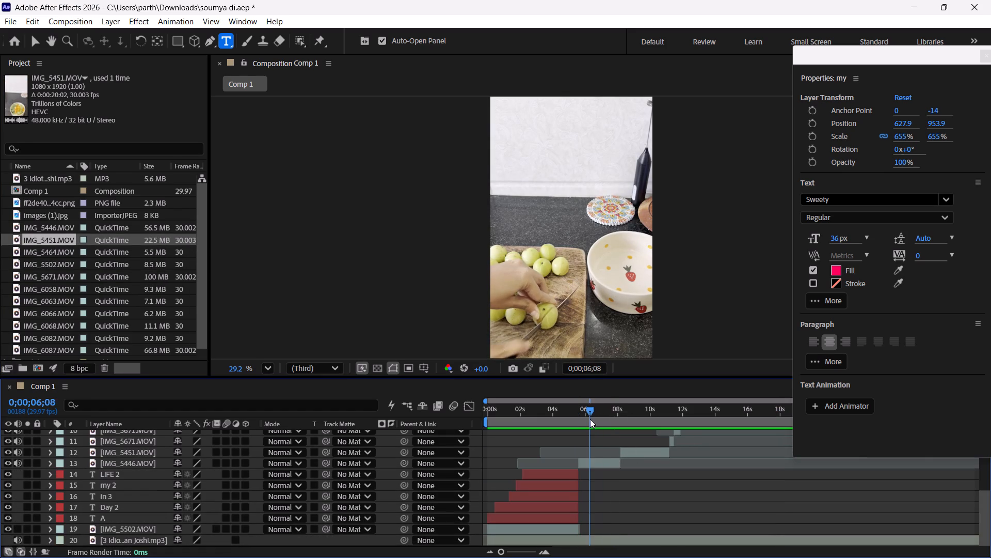
{"action": "left_click_drag", "start_coordinate": [590, 419], "coordinate": [604, 429]}
{"action": "left_click_drag", "start_coordinate": [619, 467], "coordinate": [603, 470]}
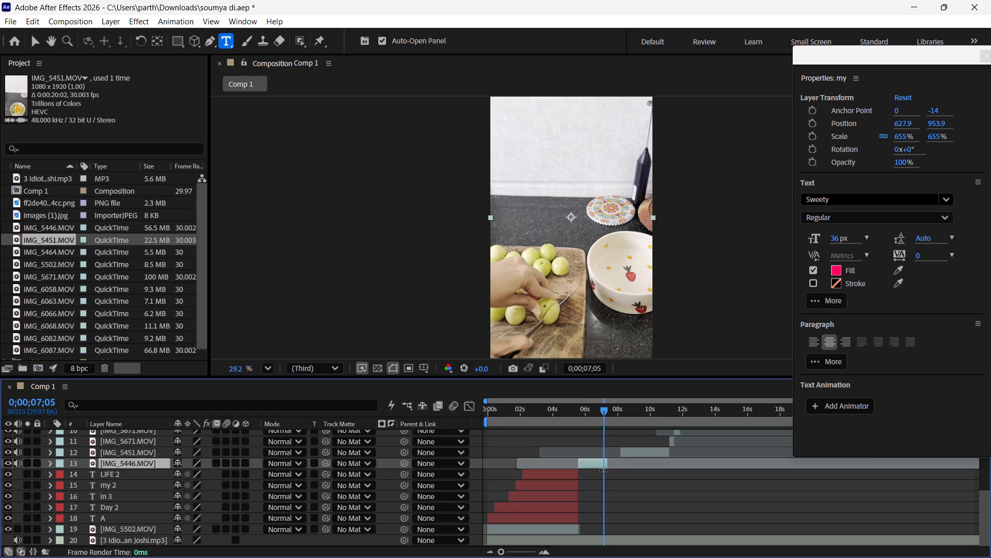
{"action": "left_click_drag", "start_coordinate": [603, 470], "coordinate": [602, 471]}
Move the IMG_5451.MOV layer earlier to start at 0;00;07;05, and play through it.
{"action": "left_click_drag", "start_coordinate": [633, 454], "coordinate": [615, 456]}
{"action": "key", "text": "space"}
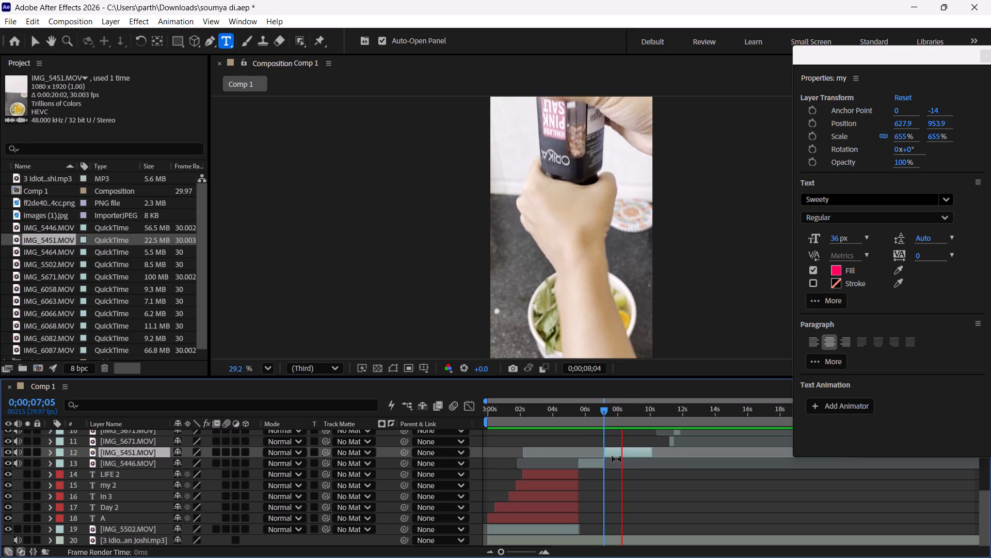
{"action": "key", "text": "space"}
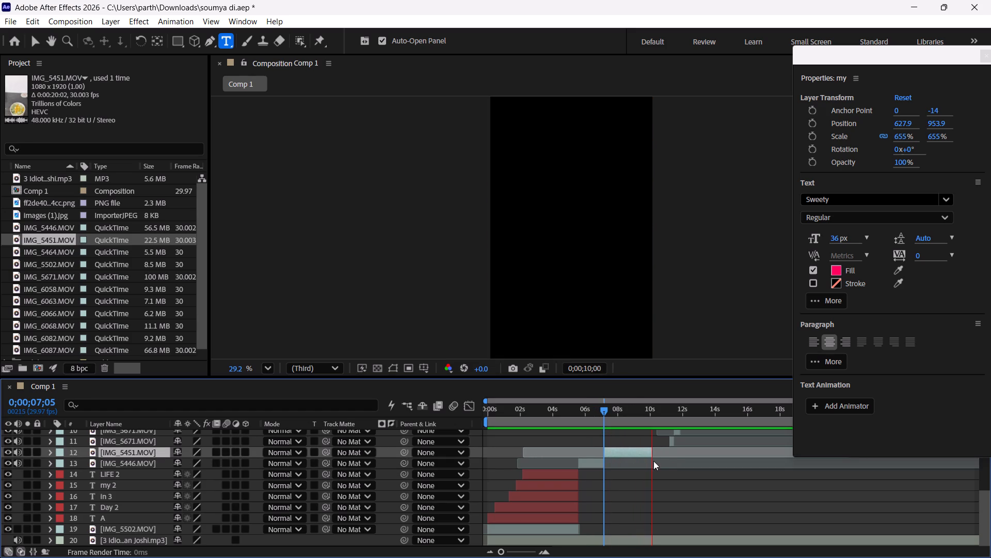
Shift all the IMG_5671.MOV layers earlier together so the first segment starts at 0;00;10;04, where IMG_5451.MOV ends.
{"action": "scroll", "coordinate": [105, 463], "scroll_direction": "up", "scroll_amount": 2}
{"action": "left_click_drag", "start_coordinate": [82, 510], "coordinate": [146, 410]}
{"action": "scroll", "coordinate": [680, 508], "scroll_direction": "down", "scroll_amount": 2}
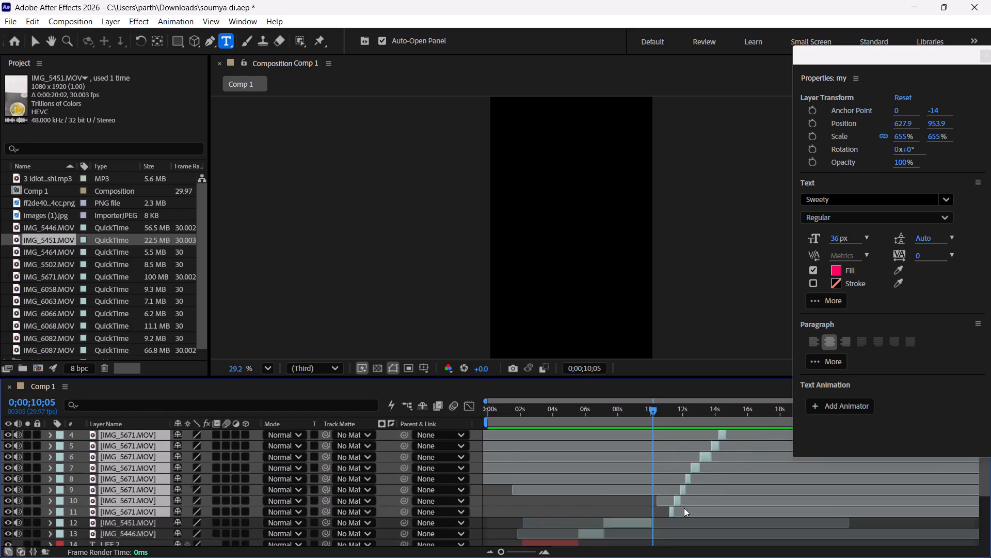
{"action": "scroll", "coordinate": [685, 504], "scroll_direction": "up", "scroll_amount": 5}
{"action": "left_click_drag", "start_coordinate": [704, 489], "coordinate": [695, 491]}
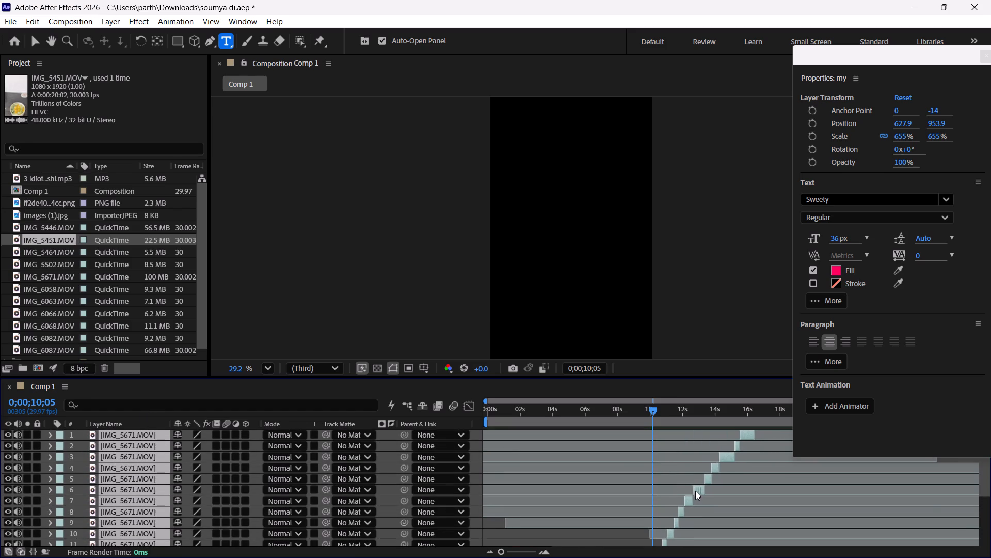
{"action": "left_click_drag", "start_coordinate": [695, 491], "coordinate": [688, 491]}
{"action": "scroll", "coordinate": [673, 492], "scroll_direction": "down", "scroll_amount": 5}
{"action": "triple_click", "coordinate": [542, 552]}
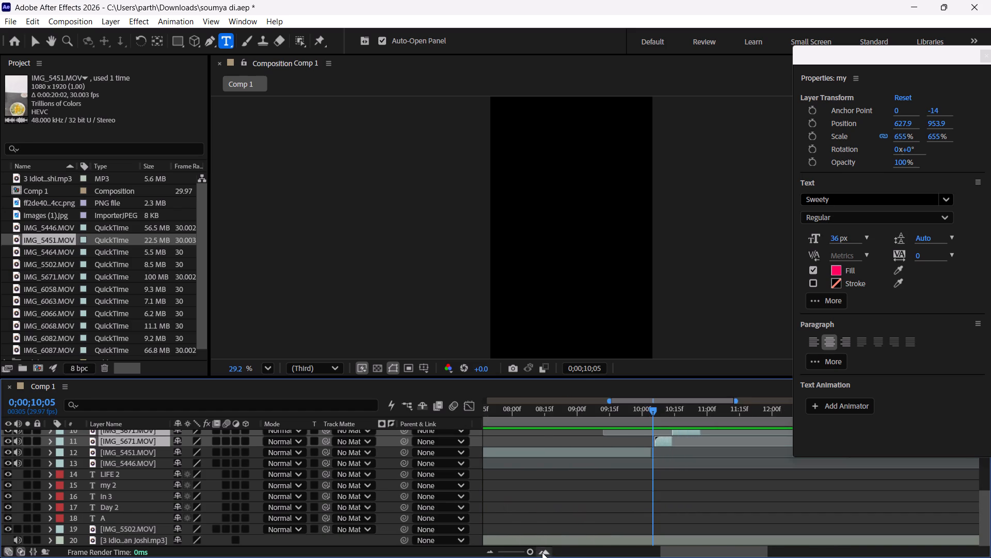
{"action": "double_click", "coordinate": [542, 552]}
{"action": "left_click_drag", "start_coordinate": [702, 440], "coordinate": [668, 445]}
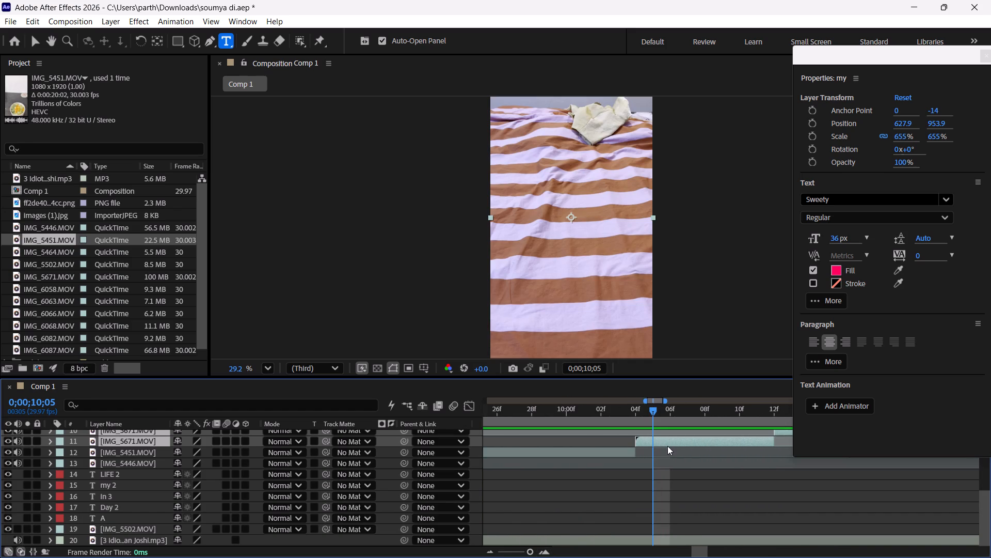
Play Comp 1 from 0;00;10;05 to review the shifted IMG_5671.MOV segments through to their end.
{"action": "key", "text": "space"}
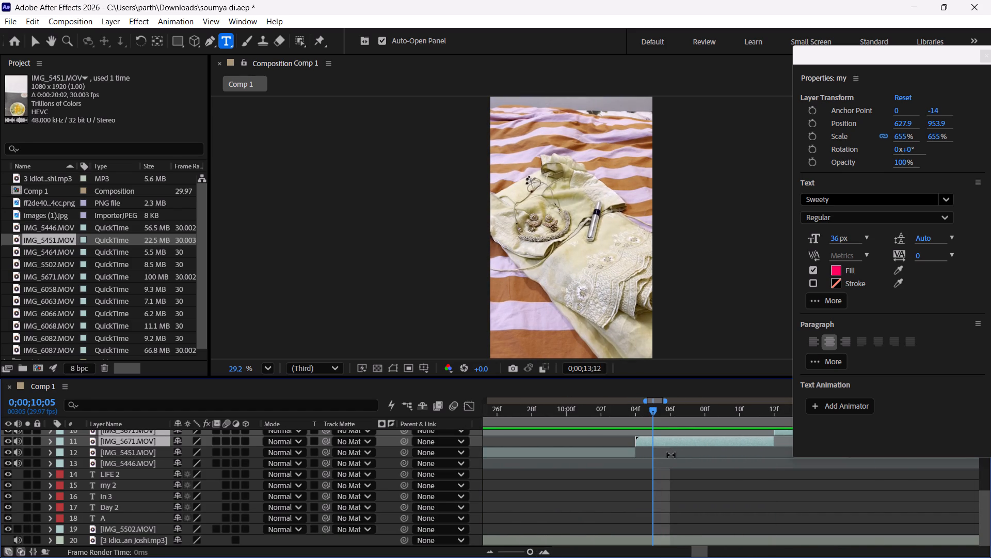
{"action": "key", "text": "space"}
{"action": "scroll", "coordinate": [739, 488], "scroll_direction": "up", "scroll_amount": 11}
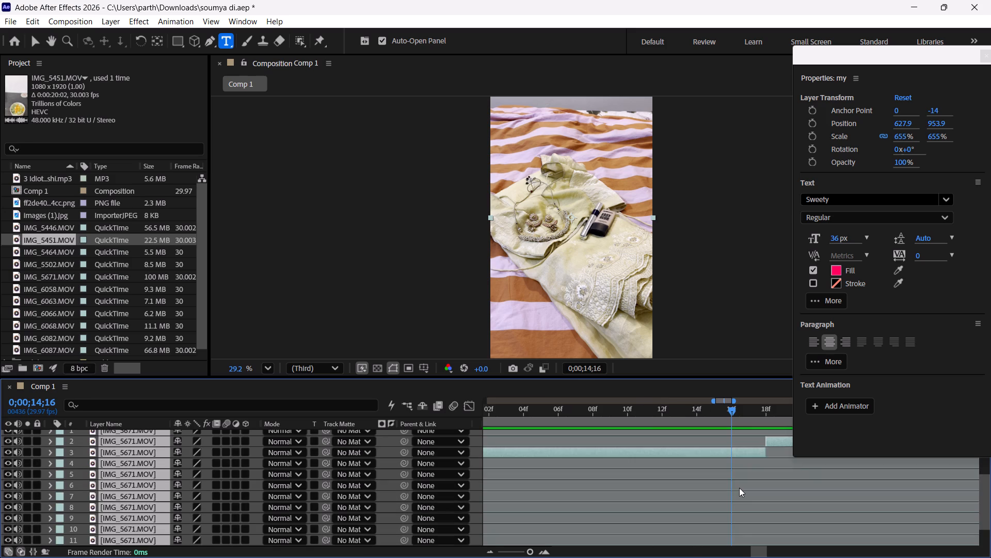
{"action": "key", "text": "space"}
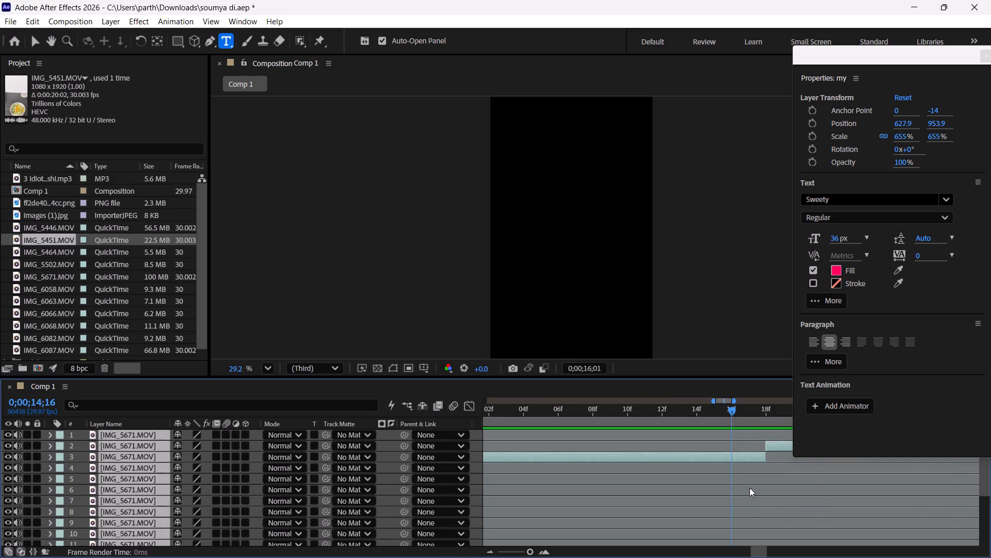
{"action": "key", "text": "space"}
Look through the project's video files from IMG_5464.MOV to IMG_6063.MOV for the next clip to use.
{"action": "left_click", "coordinate": [31, 254]}
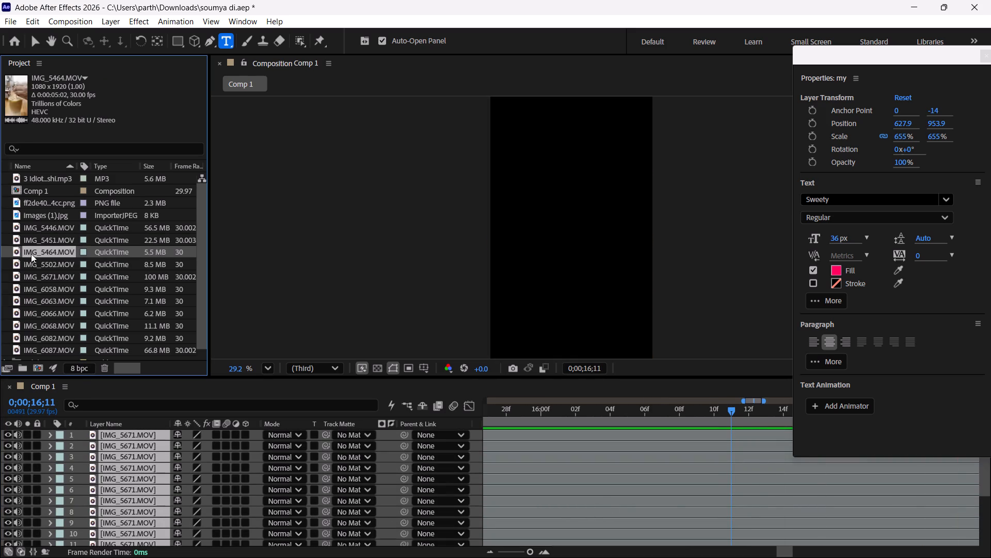
{"action": "left_click", "coordinate": [40, 262]}
{"action": "left_click", "coordinate": [41, 266]}
{"action": "left_click", "coordinate": [41, 275]}
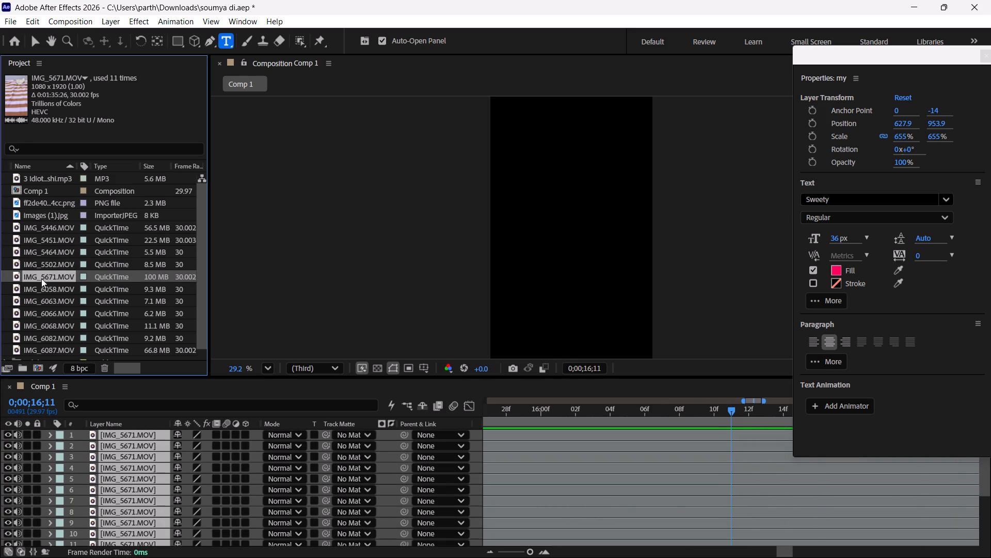
{"action": "left_click", "coordinate": [41, 282]}
{"action": "left_click", "coordinate": [41, 291]}
{"action": "left_click", "coordinate": [45, 300]}
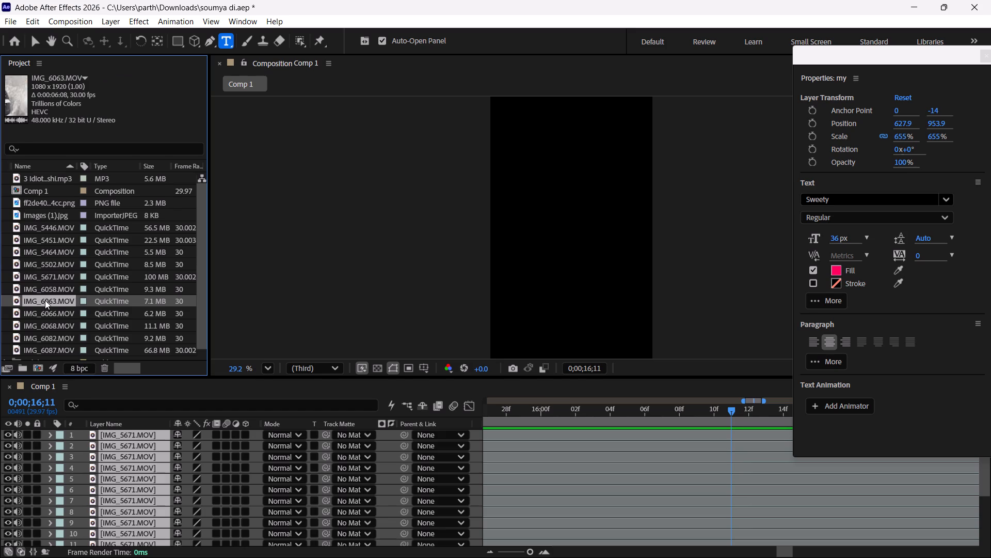
{"action": "left_click", "coordinate": [48, 286]}
{"action": "left_click", "coordinate": [49, 278]}
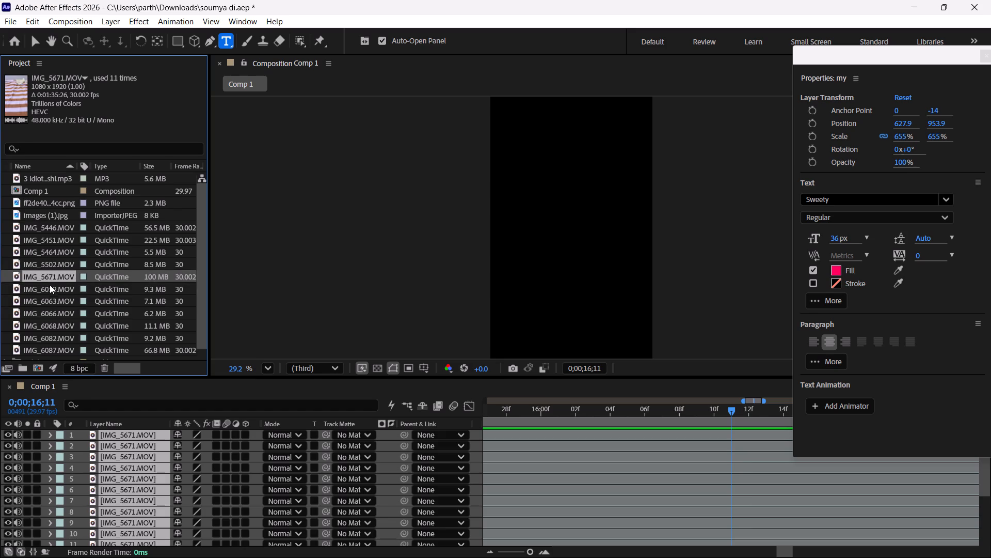
{"action": "left_click", "coordinate": [50, 285]}
Add IMG_6058.MOV as the top layer of Comp 1, starting where the last IMG_5671.MOV segment ends.
{"action": "left_click_drag", "start_coordinate": [40, 290], "coordinate": [45, 290]}
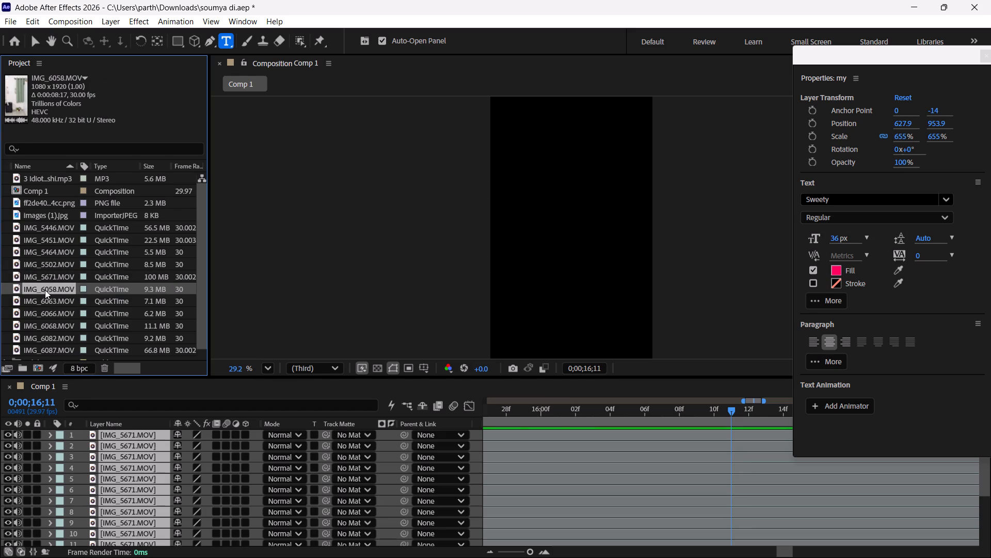
{"action": "left_click_drag", "start_coordinate": [45, 290], "coordinate": [565, 431]}
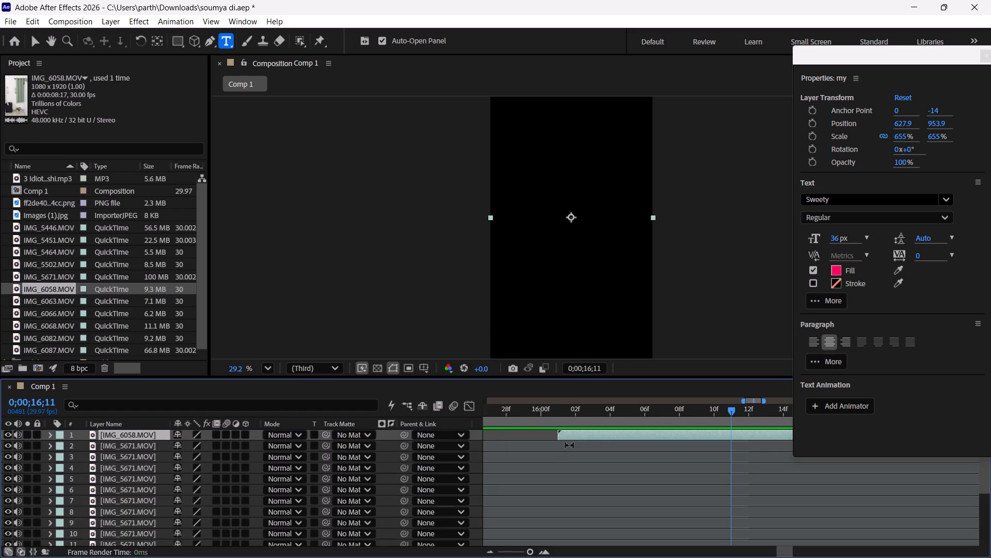
{"action": "scroll", "coordinate": [574, 453], "scroll_direction": "up", "scroll_amount": 3}
{"action": "left_click_drag", "start_coordinate": [569, 425], "coordinate": [560, 424]}
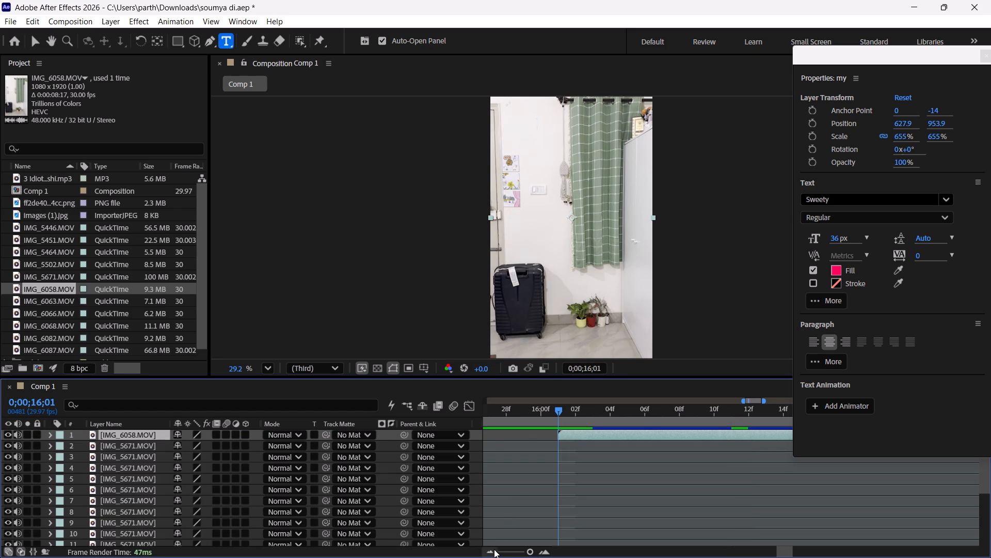
{"action": "triple_click", "coordinate": [494, 549]}
{"action": "left_click_drag", "start_coordinate": [592, 438], "coordinate": [578, 438]}
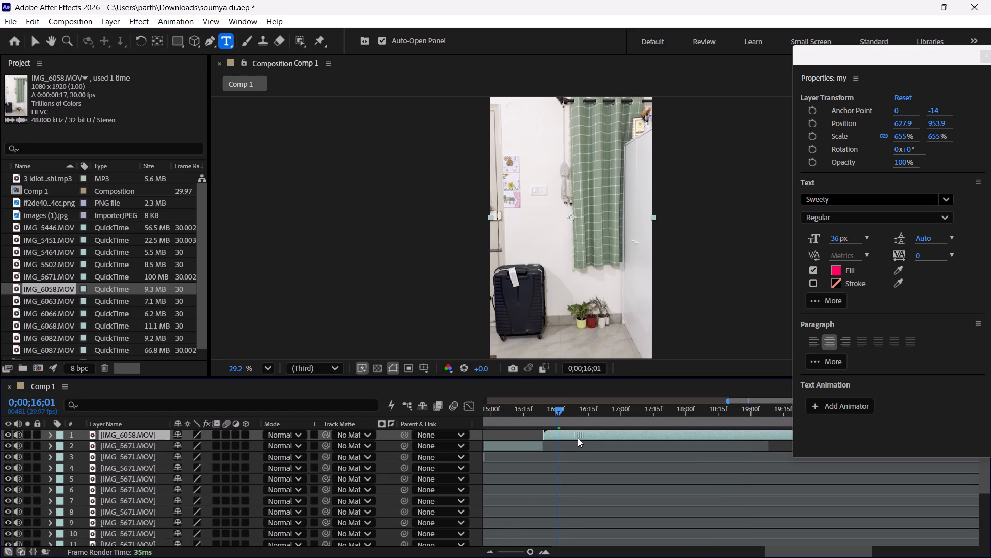
Remove the IMG_6058.MOV layer from Comp 1 after previewing it, and delete its footage from the project.
{"action": "left_click_drag", "start_coordinate": [578, 438], "coordinate": [577, 438]}
{"action": "left_click_drag", "start_coordinate": [568, 410], "coordinate": [715, 418]}
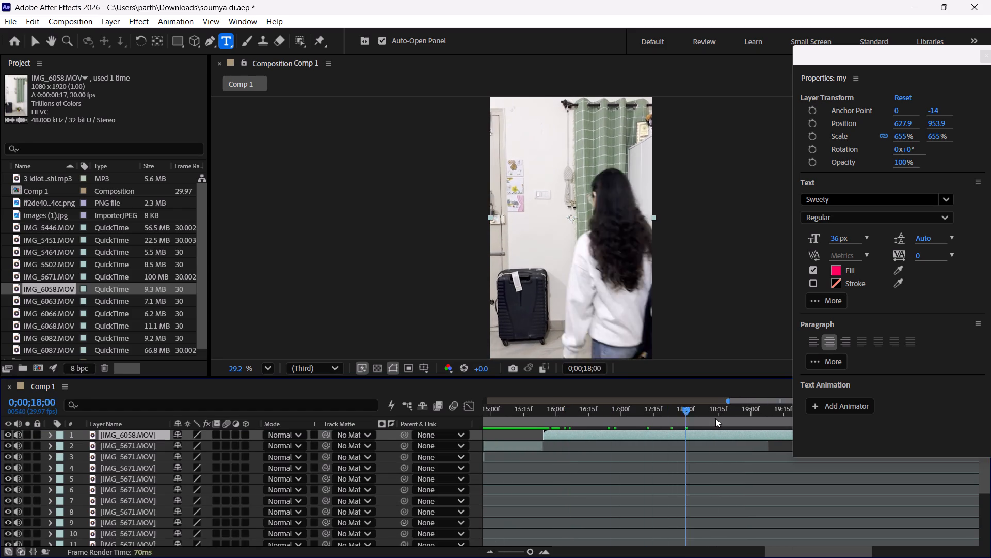
{"action": "left_click_drag", "start_coordinate": [715, 418], "coordinate": [640, 412]}
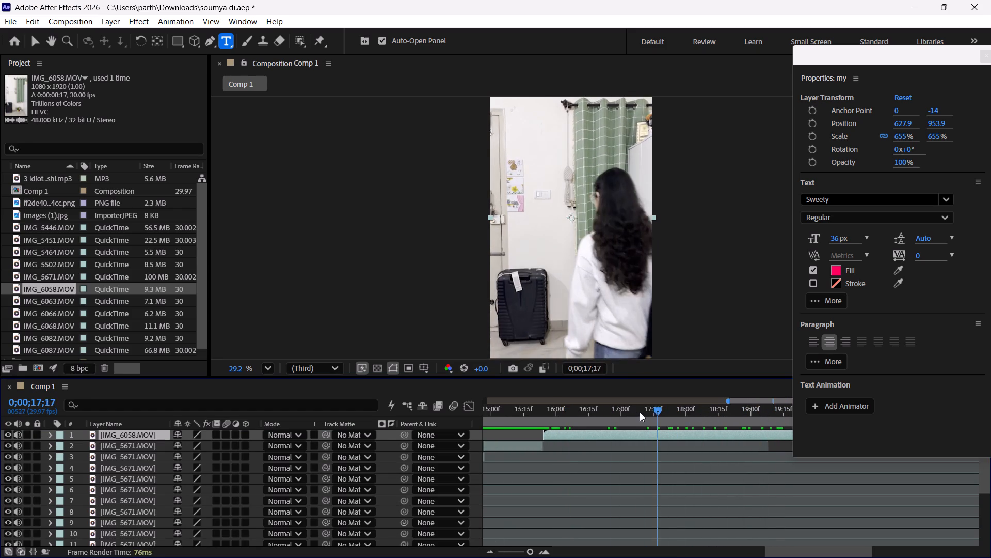
{"action": "left_click_drag", "start_coordinate": [640, 412], "coordinate": [533, 416]}
{"action": "key", "text": "space"}
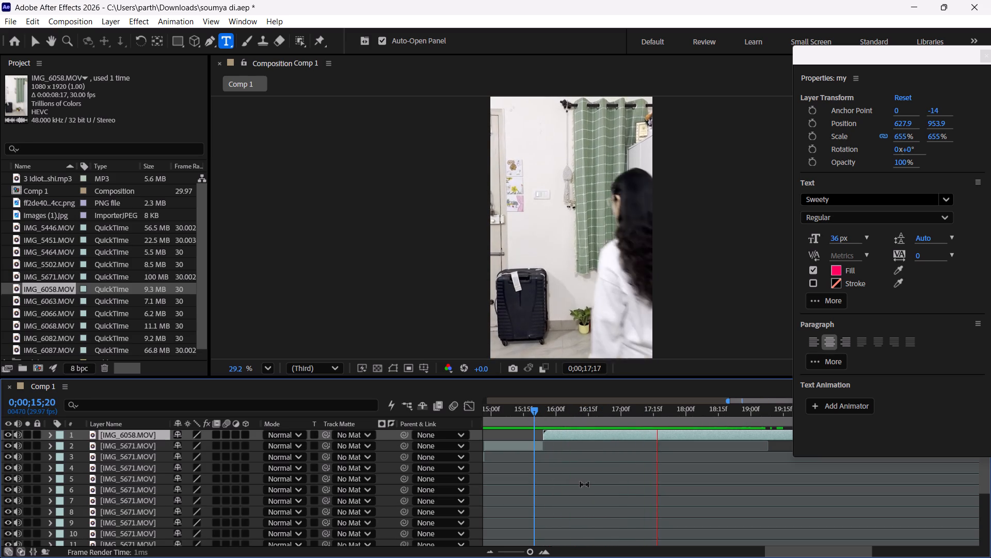
{"action": "key", "text": "space"}
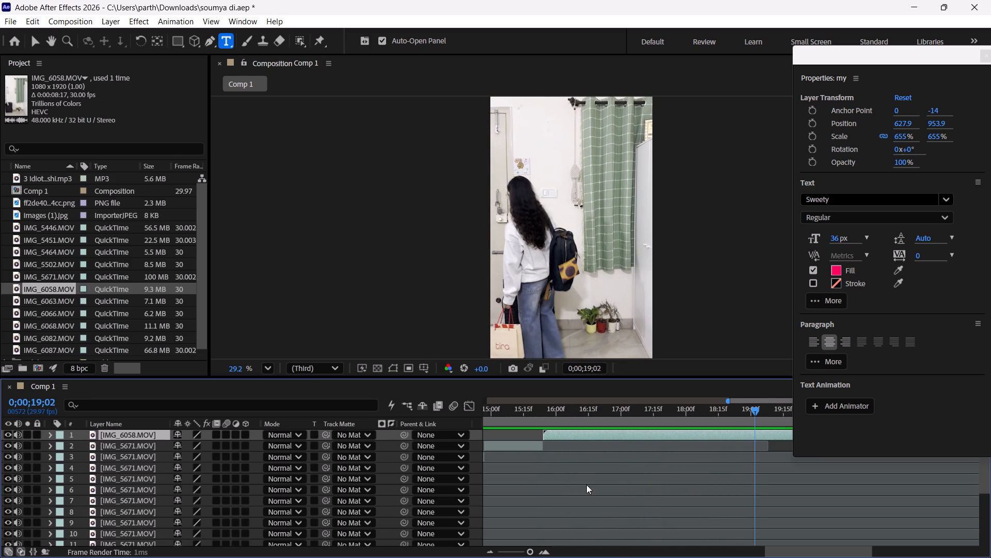
{"action": "triple_click", "coordinate": [493, 550]}
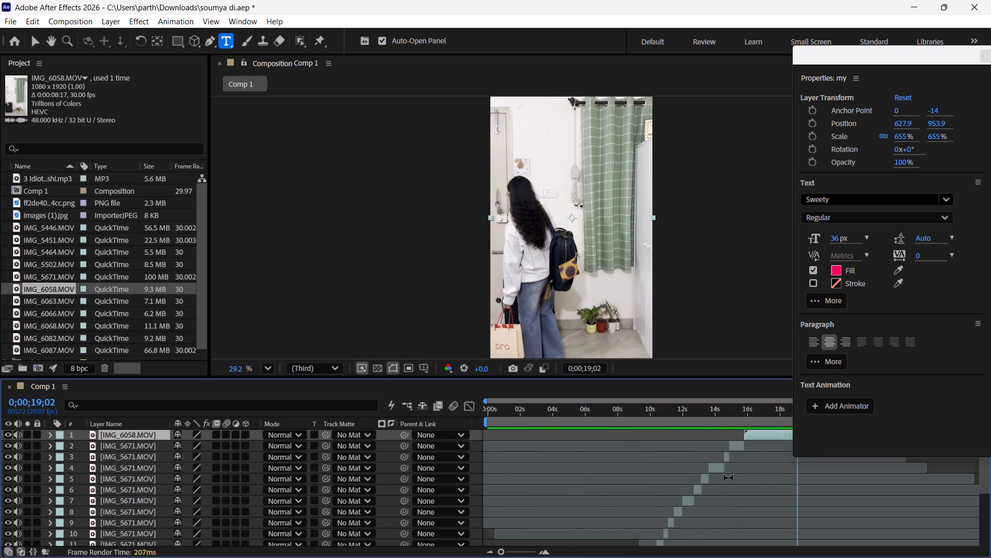
{"action": "key", "text": "Delete"}
{"action": "left_click", "coordinate": [33, 287]}
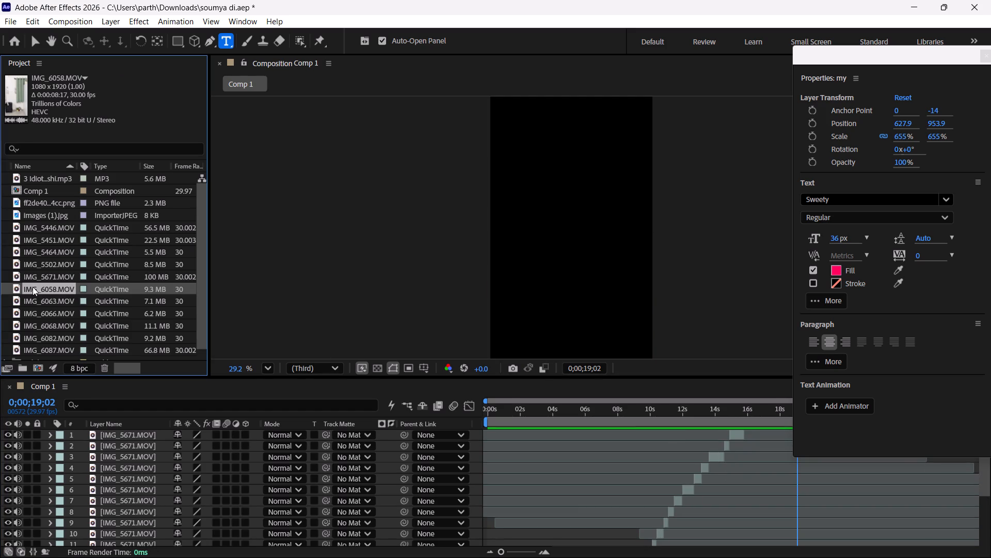
{"action": "key", "text": "Delete"}
Add IMG_6063.MOV as the top layer of Comp 1, starting where the last IMG_5671.MOV segment ends.
{"action": "left_click", "coordinate": [29, 289]}
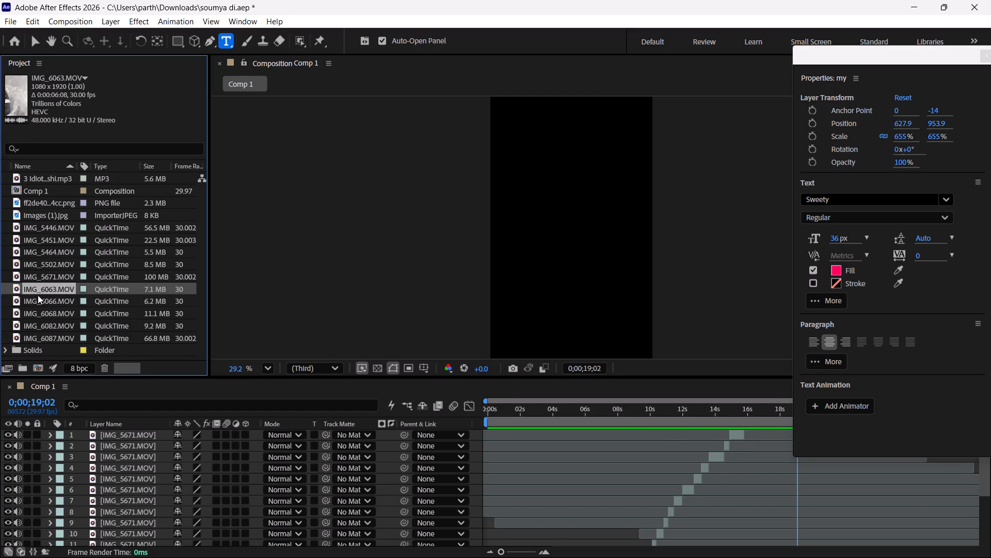
{"action": "left_click_drag", "start_coordinate": [42, 287], "coordinate": [746, 417]}
{"action": "left_click_drag", "start_coordinate": [746, 417], "coordinate": [744, 413]}
Preview IMG_6063.MOV, split it at 0;00;19;09 and delete the part before the cut.
{"action": "left_click_drag", "start_coordinate": [749, 414], "coordinate": [741, 415]}
{"action": "key", "text": "space"}
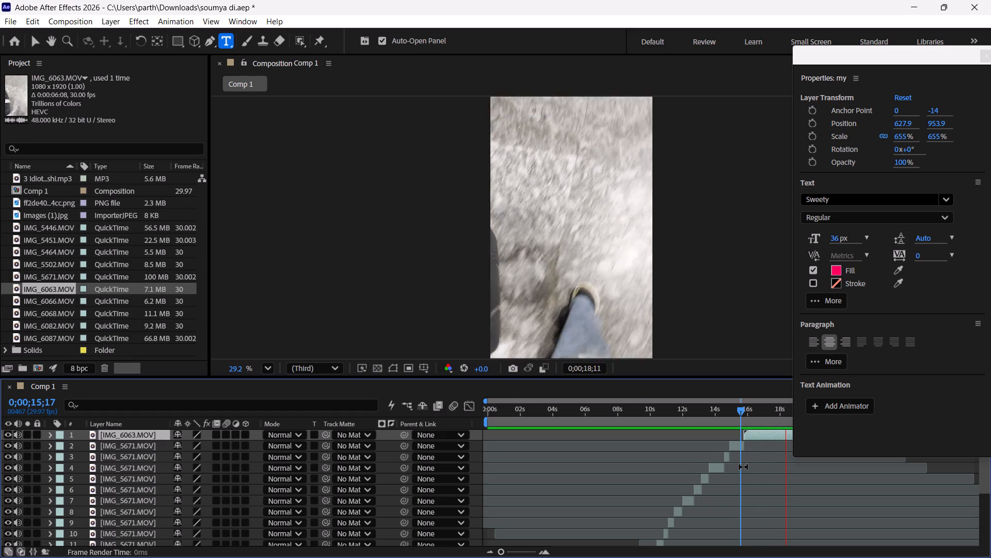
{"action": "key", "text": "space"}
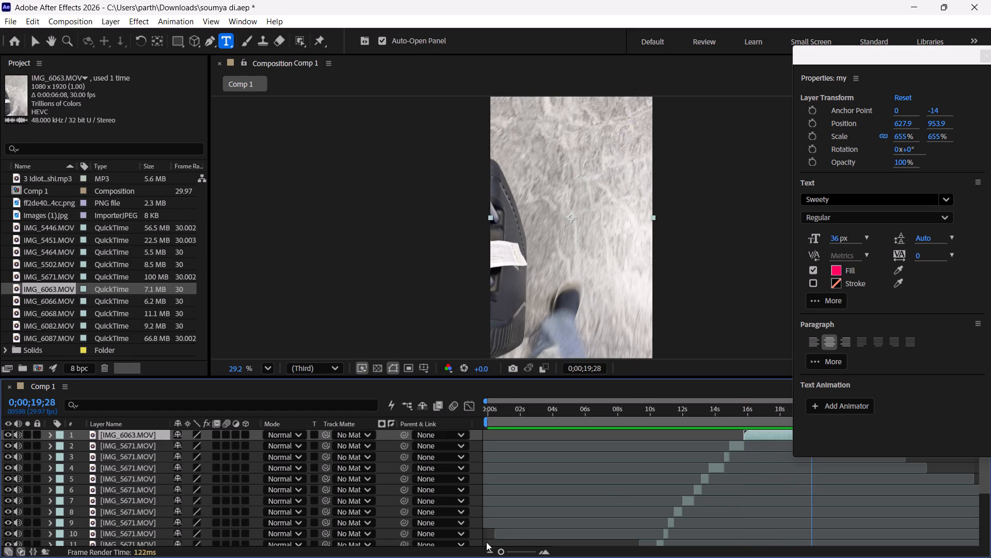
{"action": "left_click_drag", "start_coordinate": [878, 55], "coordinate": [343, 55]}
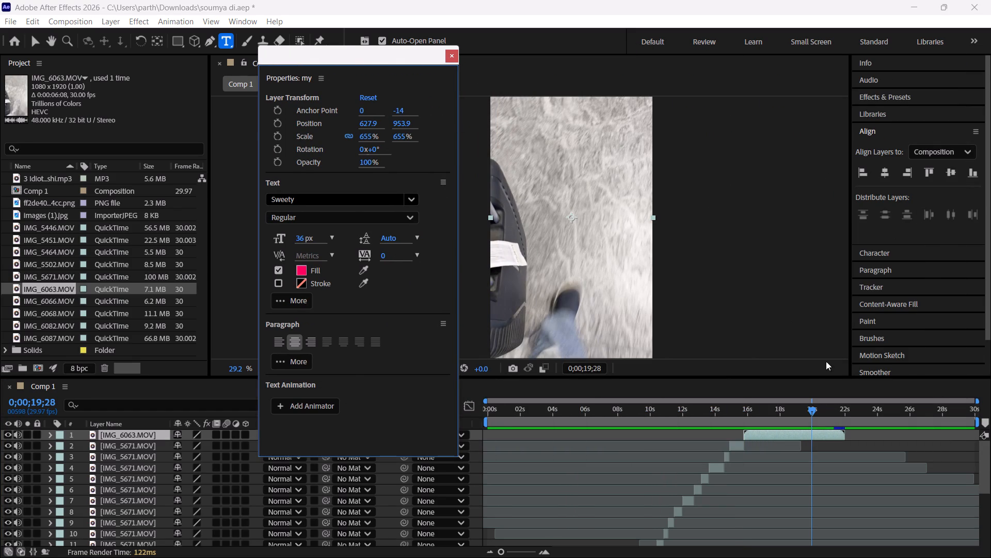
{"action": "left_click_drag", "start_coordinate": [809, 409], "coordinate": [797, 432]}
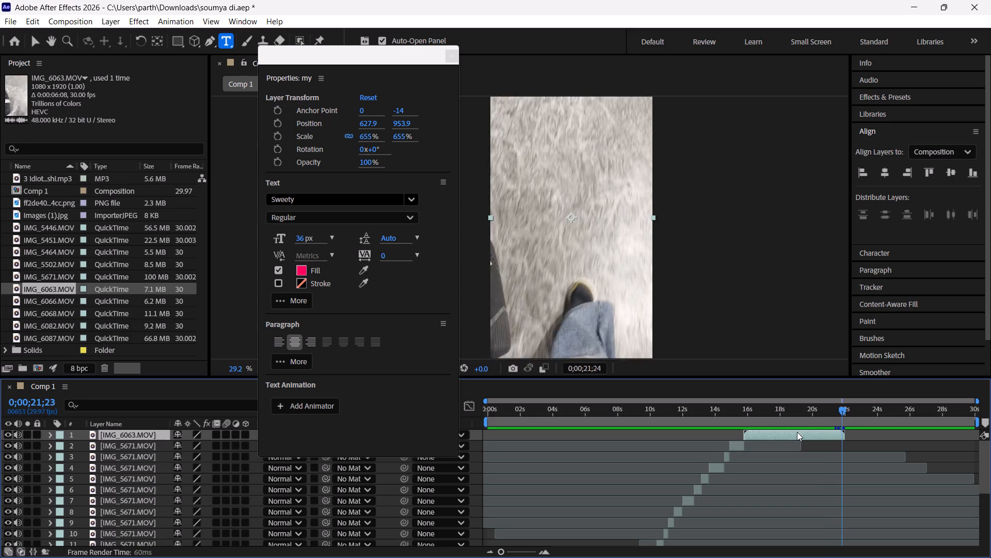
{"action": "left_click_drag", "start_coordinate": [797, 432], "coordinate": [798, 439]}
{"action": "key", "text": "z"}
{"action": "left_click", "coordinate": [778, 448]}
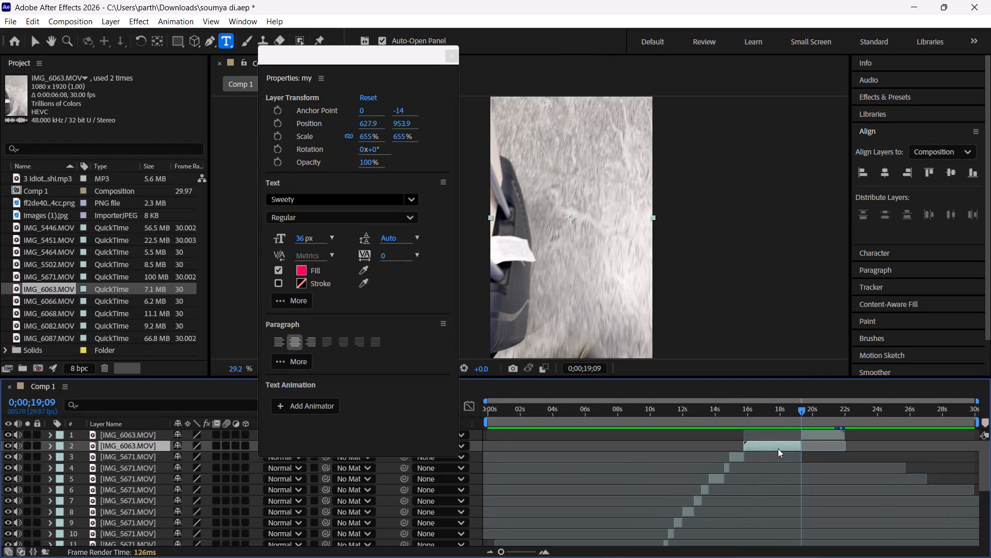
{"action": "key", "text": "Delete"}
Move the remaining IMG_6063.MOV segment earlier to start at 0;00;15;24, directly after the last IMG_5671.MOV segment.
{"action": "left_click_drag", "start_coordinate": [776, 408], "coordinate": [741, 407]}
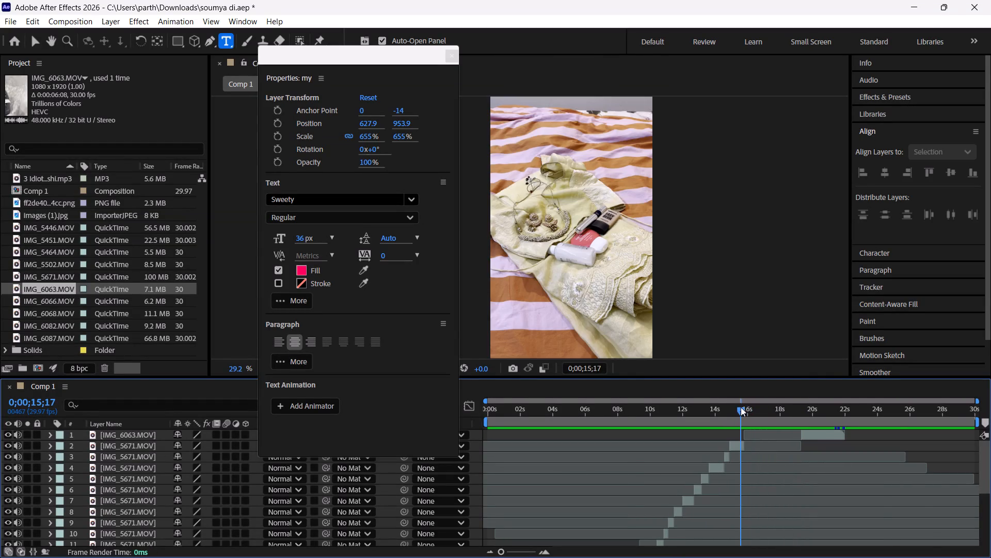
{"action": "left_click_drag", "start_coordinate": [741, 407], "coordinate": [744, 411]}
{"action": "left_click_drag", "start_coordinate": [830, 432], "coordinate": [772, 442]}
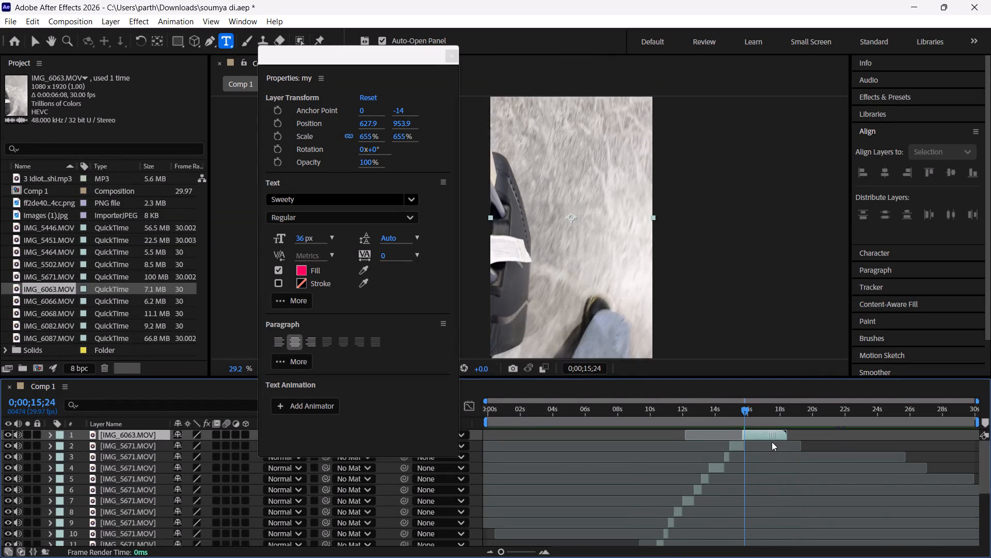
{"action": "left_click_drag", "start_coordinate": [772, 442], "coordinate": [774, 443]}
{"action": "triple_click", "coordinate": [540, 551]}
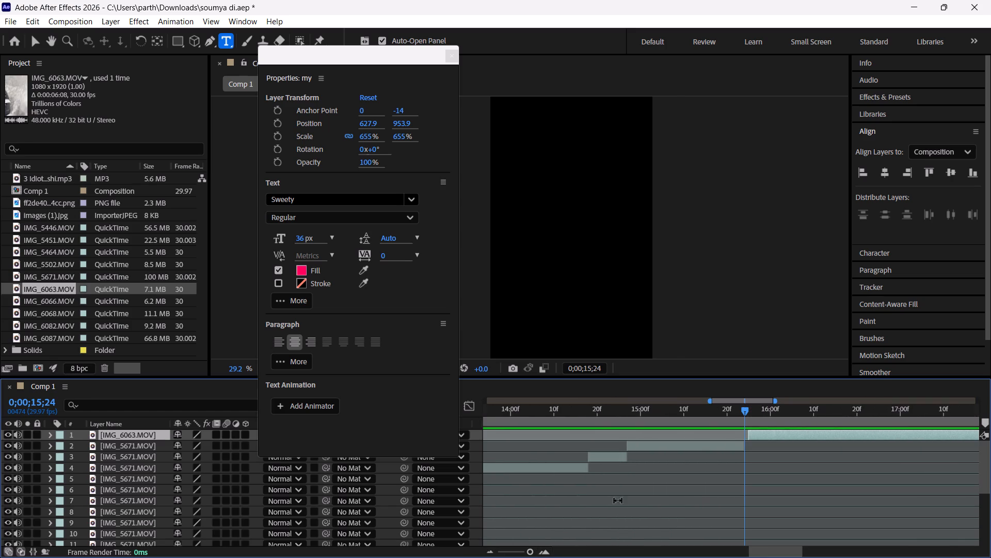
{"action": "left_click_drag", "start_coordinate": [766, 431], "coordinate": [760, 431]}
Play the moved IMG_6063.MOV segment, split it at 0;00;17;14 and delete the part after the cut.
{"action": "key", "text": "space"}
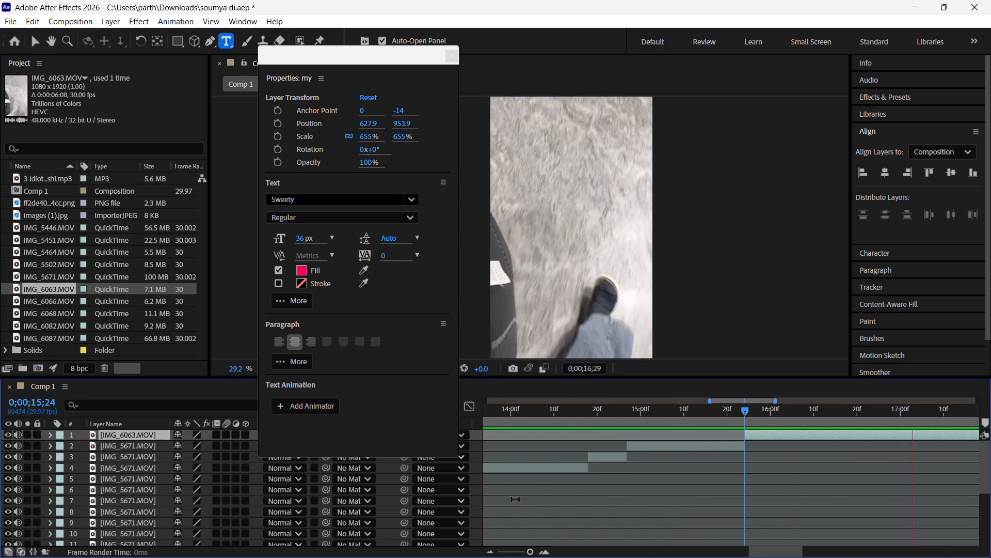
{"action": "key", "text": "space"}
{"action": "triple_click", "coordinate": [488, 554]}
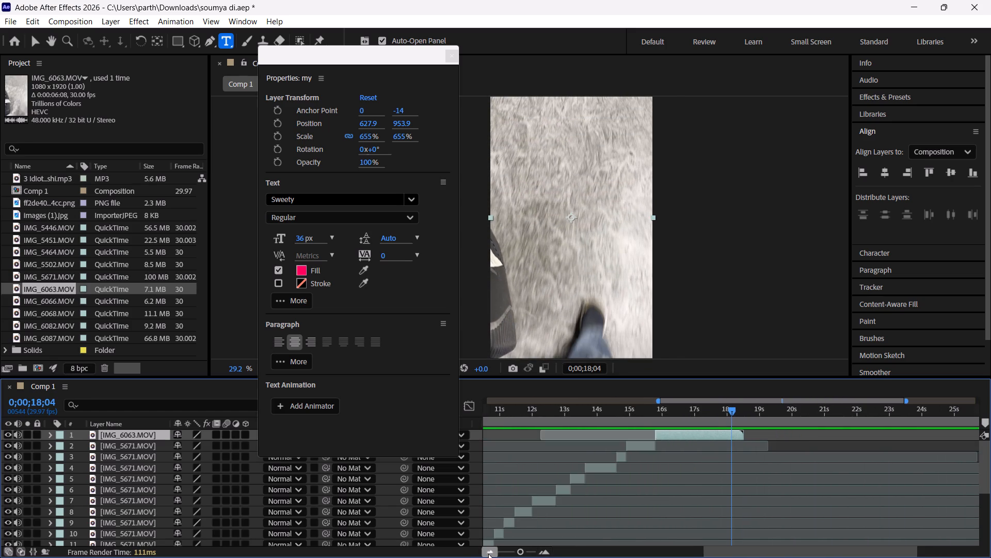
{"action": "key", "text": "space"}
{"action": "key", "text": "space"}
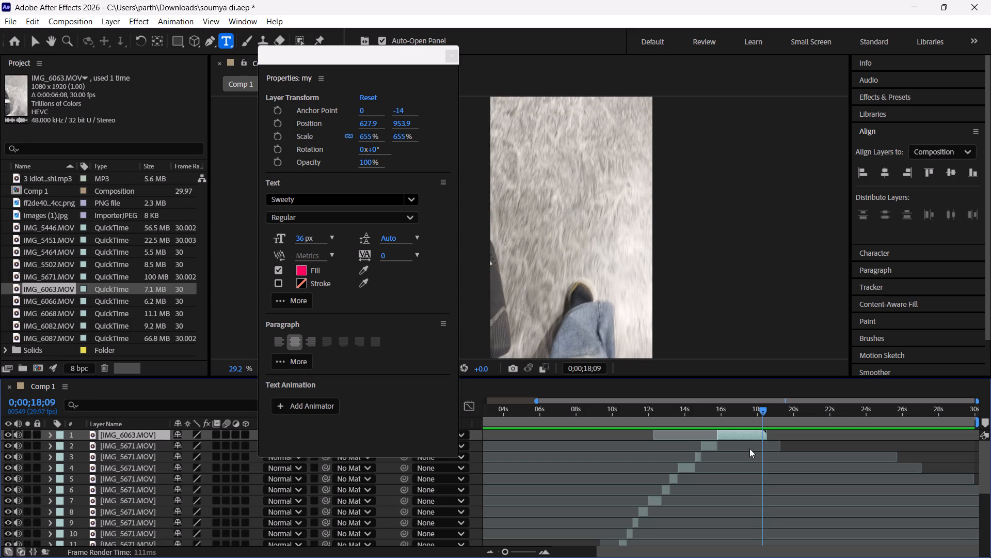
{"action": "left_click_drag", "start_coordinate": [761, 407], "coordinate": [755, 409]}
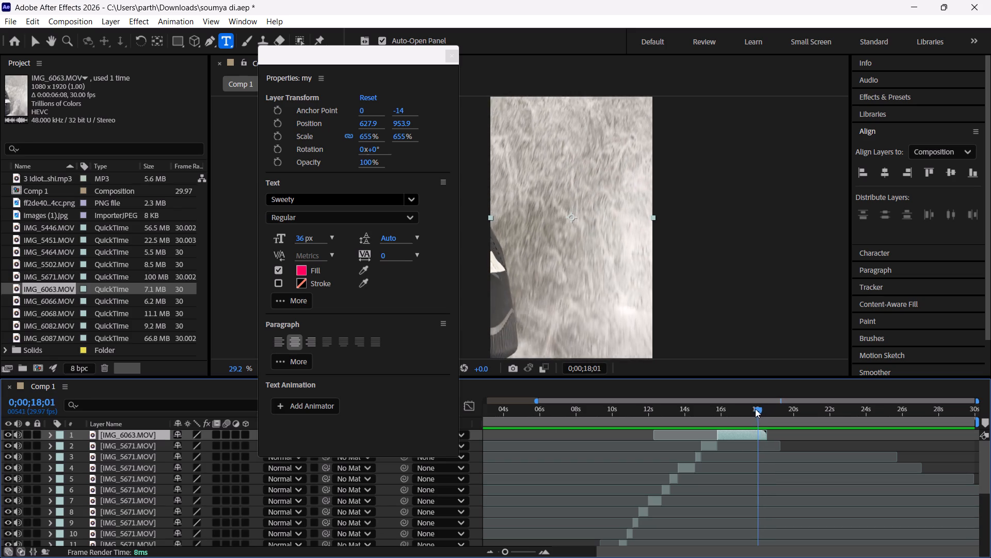
{"action": "left_click_drag", "start_coordinate": [755, 409], "coordinate": [755, 409]}
{"action": "left_click_drag", "start_coordinate": [753, 416], "coordinate": [745, 415]}
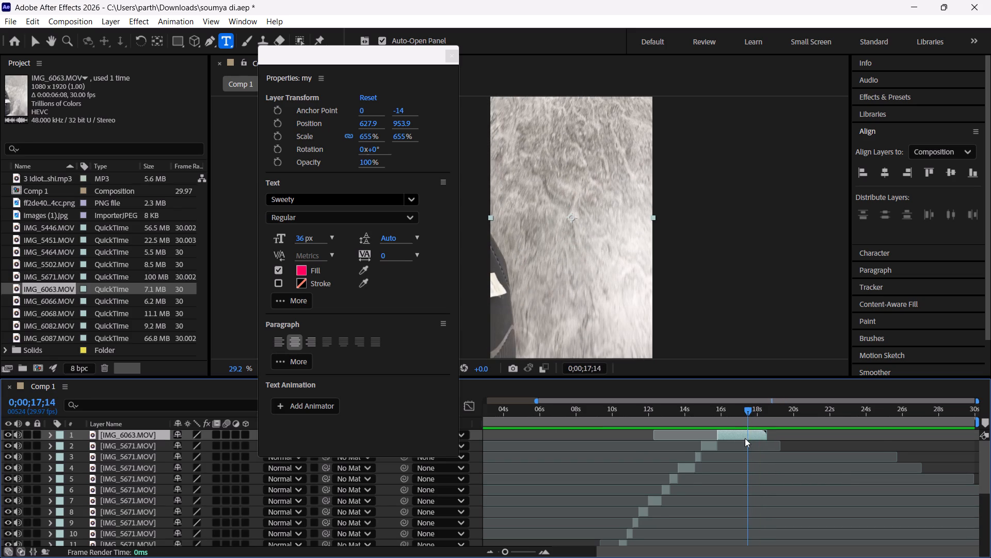
{"action": "key", "text": "z"}
{"action": "key", "text": "Delete"}
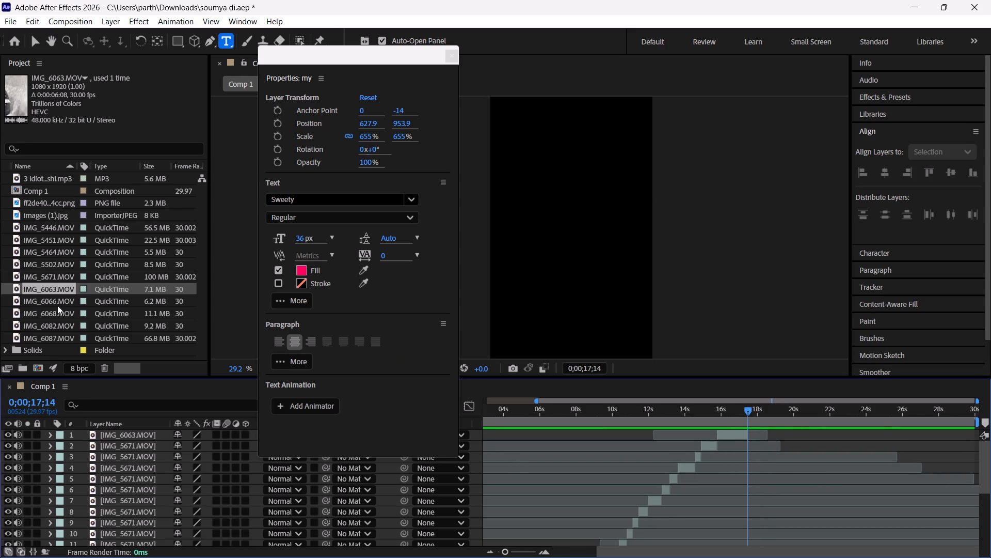
Add IMG_6066.MOV as the top layer of Comp 1, starting at 0;00;17;14 where IMG_6063.MOV ends.
{"action": "left_click", "coordinate": [57, 305]}
{"action": "left_click_drag", "start_coordinate": [56, 303], "coordinate": [510, 329]}
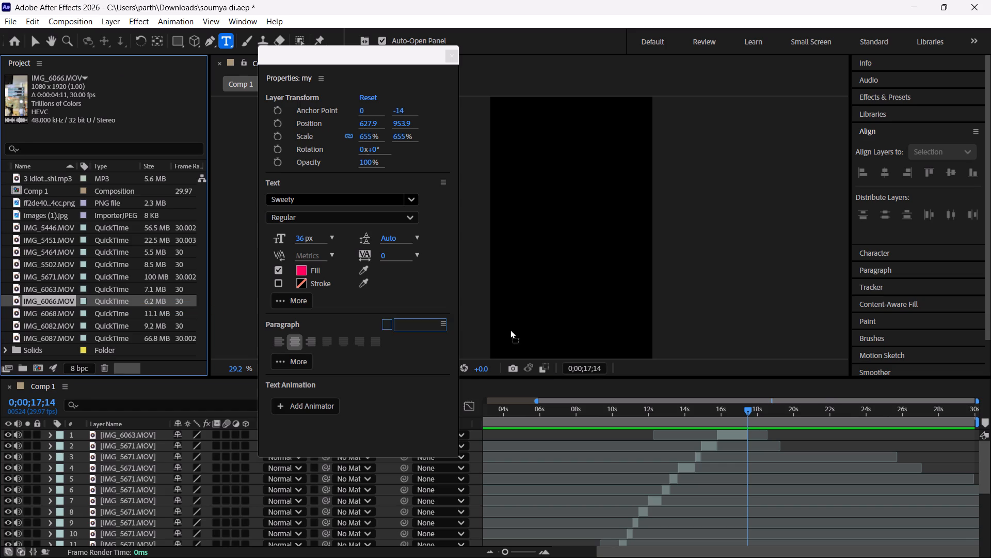
{"action": "left_click_drag", "start_coordinate": [510, 329], "coordinate": [747, 404]}
Play IMG_6066.MOV, split it at 0;00;20;11 and delete the part after the cut.
{"action": "key", "text": "space"}
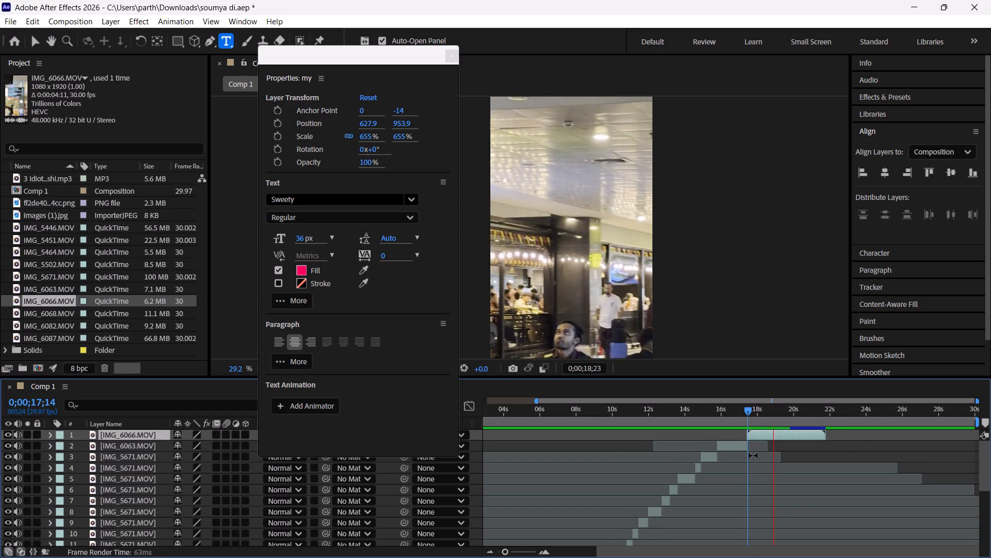
{"action": "key", "text": "space"}
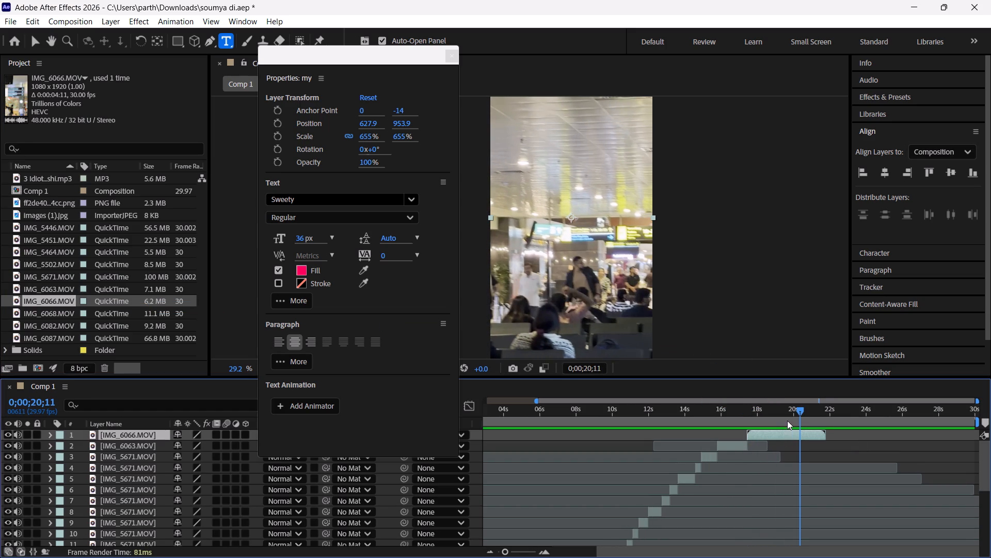
{"action": "key", "text": "z"}
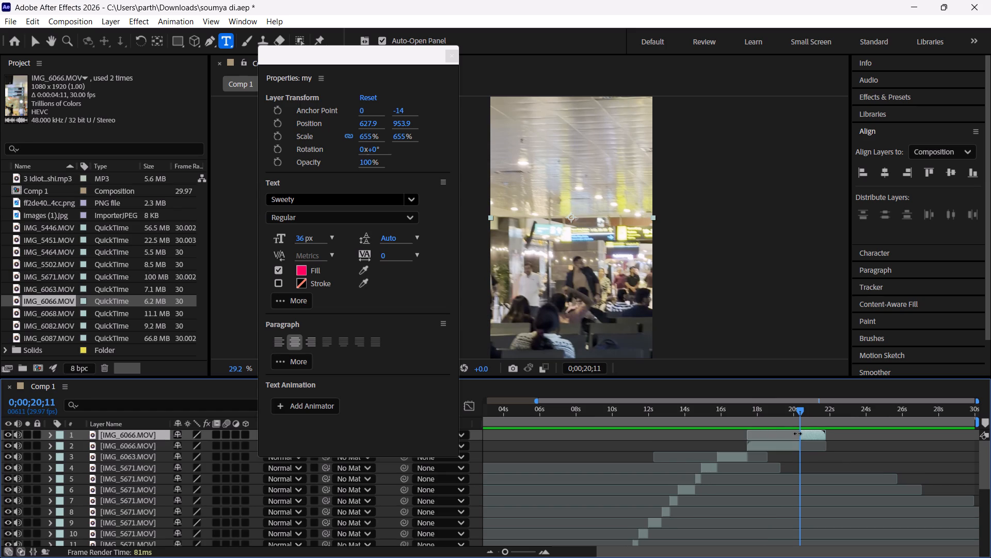
{"action": "key", "text": "Delete"}
Add IMG_6068.MOV as the top layer of Comp 1, starting at 0;00;20;11 where IMG_6066.MOV ends.
{"action": "left_click", "coordinate": [60, 314]}
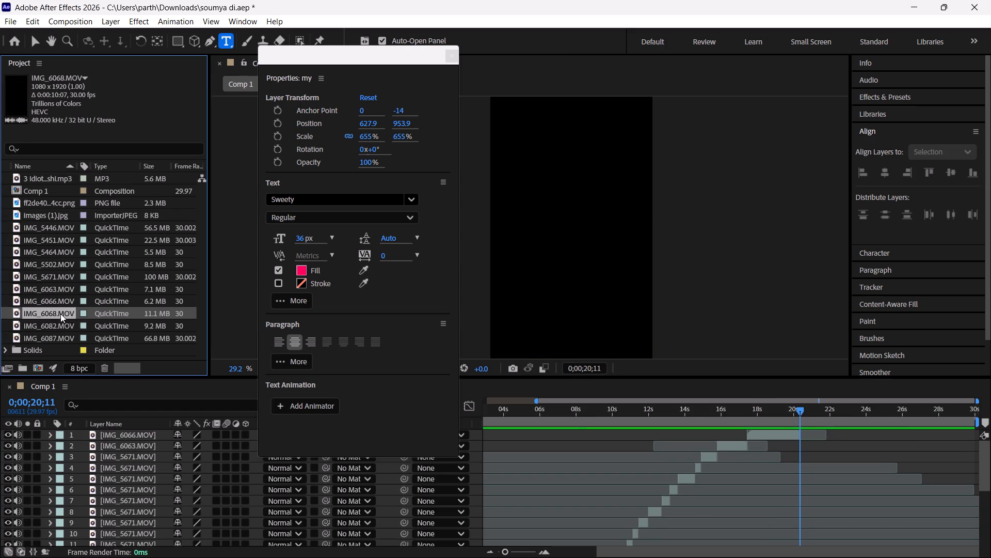
{"action": "left_click_drag", "start_coordinate": [51, 314], "coordinate": [751, 390]}
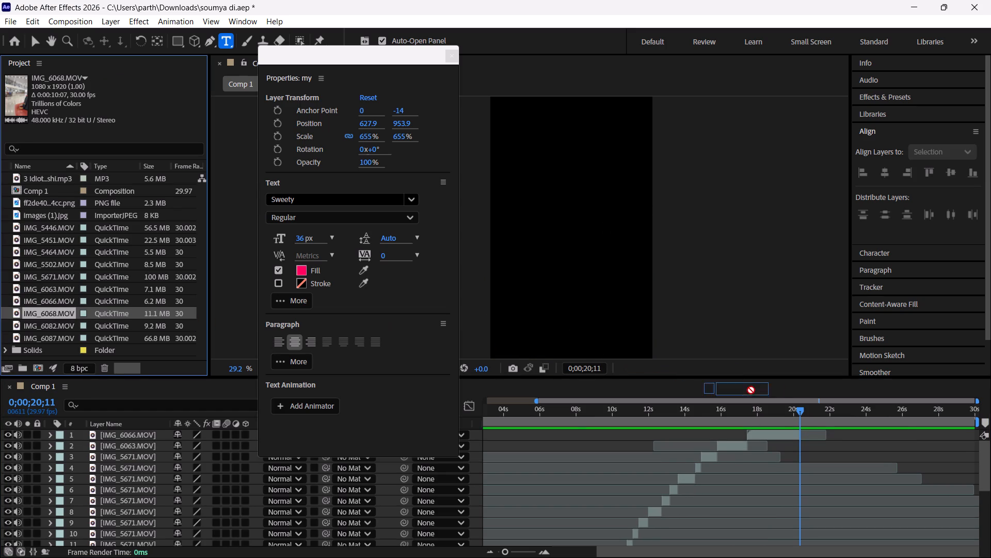
{"action": "left_click_drag", "start_coordinate": [751, 390], "coordinate": [798, 413]}
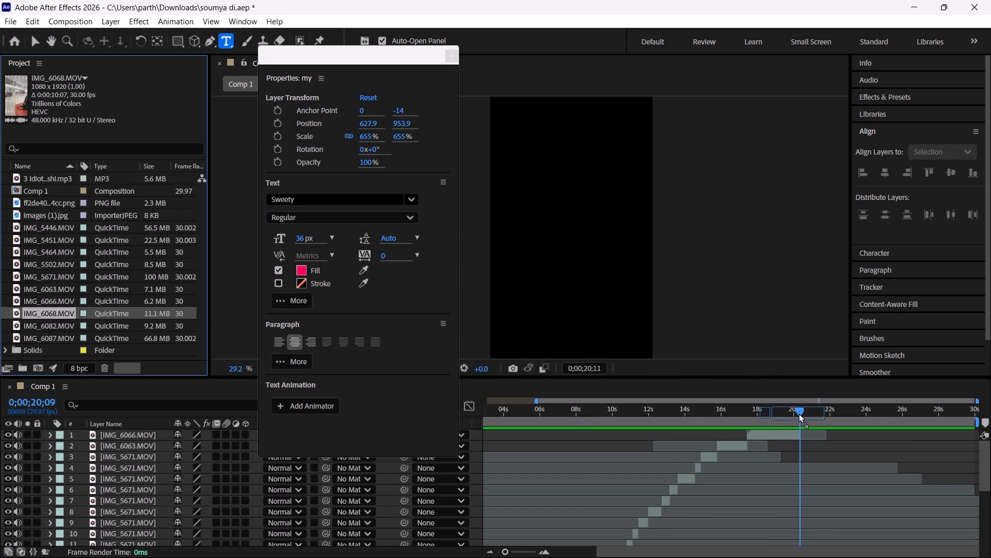
{"action": "left_click_drag", "start_coordinate": [798, 413], "coordinate": [799, 416]}
{"action": "left_click_drag", "start_coordinate": [50, 312], "coordinate": [686, 339]}
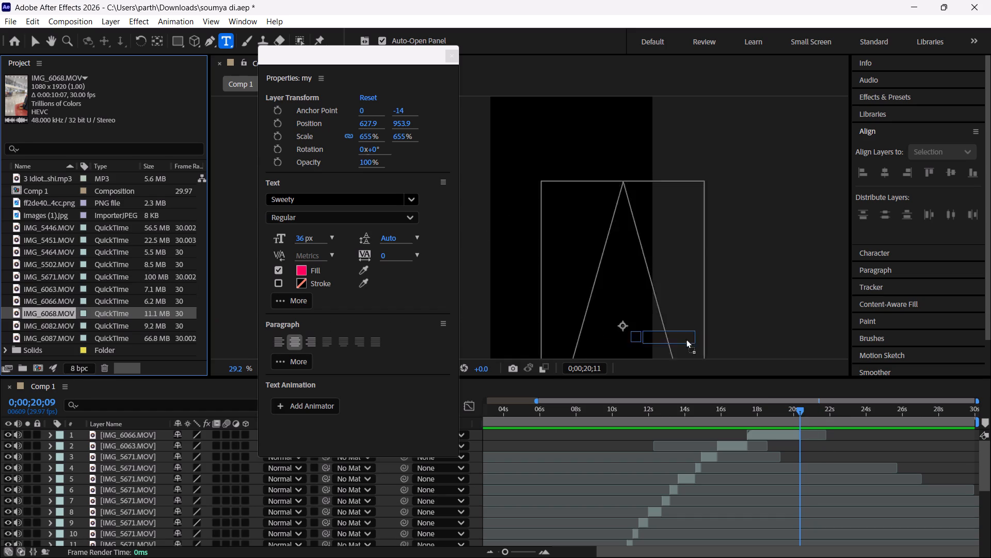
{"action": "left_click_drag", "start_coordinate": [686, 339], "coordinate": [799, 406]}
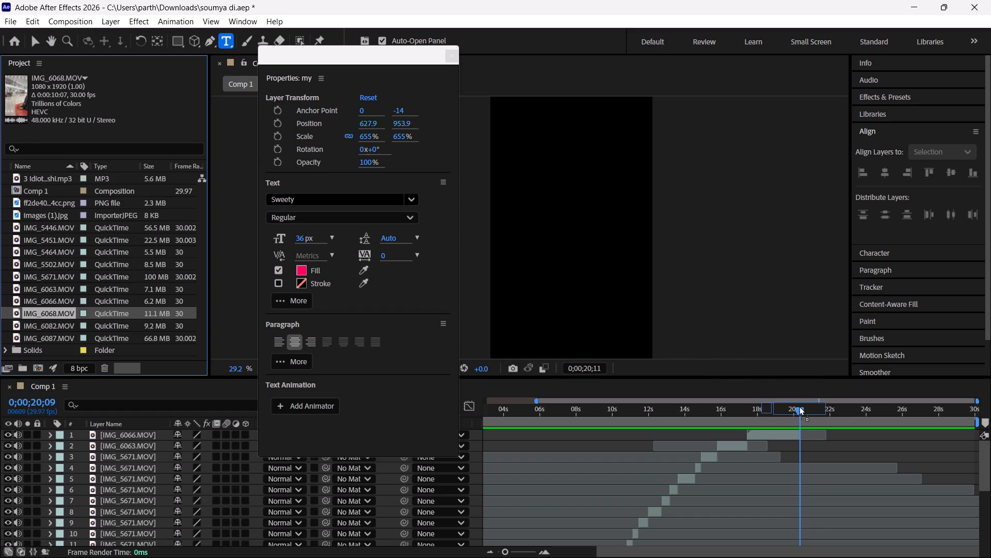
{"action": "left_click_drag", "start_coordinate": [799, 406], "coordinate": [800, 407]}
Play through IMG_6068.MOV and delete its layer from Comp 1.
{"action": "key", "text": "space"}
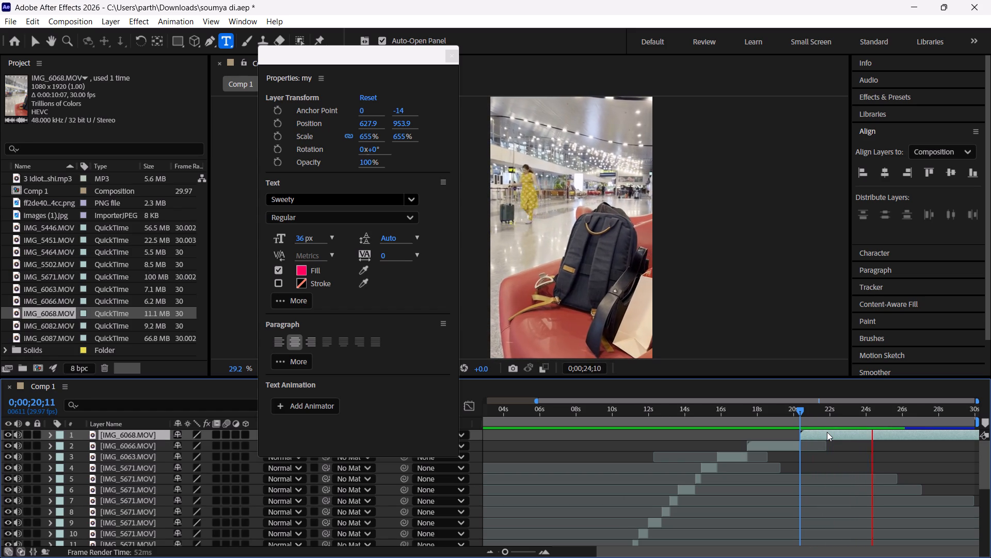
{"action": "key", "text": "space"}
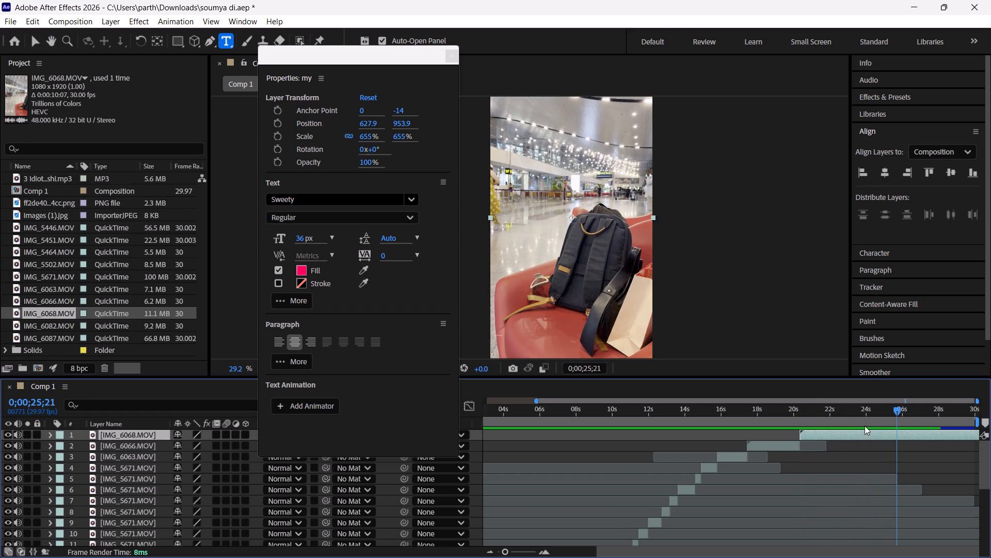
{"action": "left_click_drag", "start_coordinate": [894, 411], "coordinate": [855, 424]}
{"action": "left_click", "coordinate": [856, 431]}
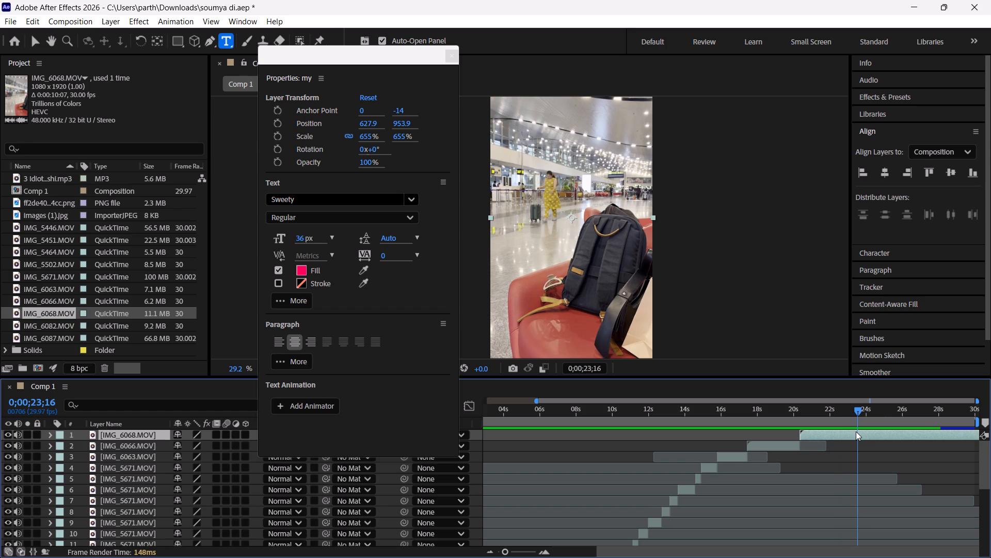
{"action": "key", "text": "Delete"}
Add IMG_6082.MOV as the top layer of Comp 1, starting about where IMG_6066.MOV ends.
{"action": "left_click", "coordinate": [61, 326]}
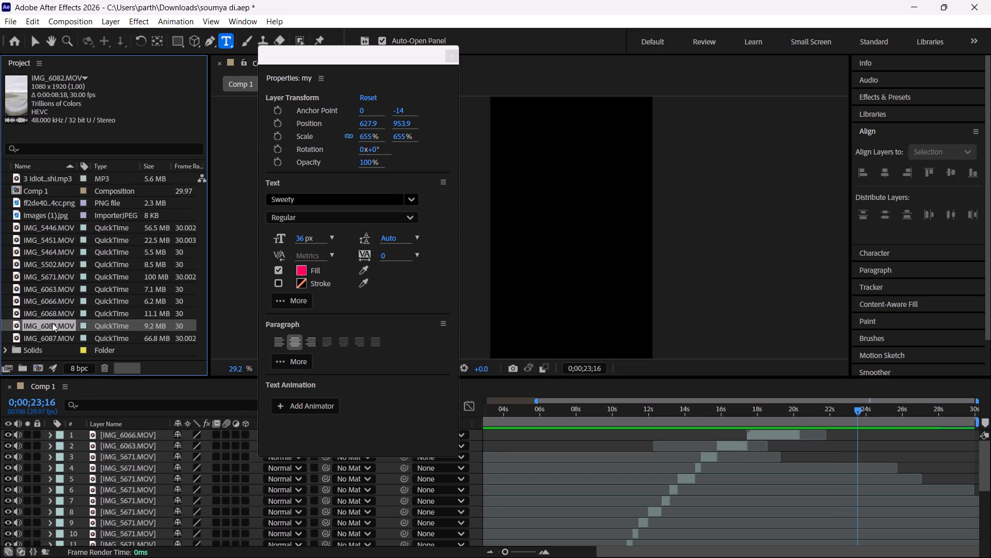
{"action": "left_click_drag", "start_coordinate": [45, 321], "coordinate": [797, 411]}
{"action": "left_click_drag", "start_coordinate": [797, 411], "coordinate": [798, 411]}
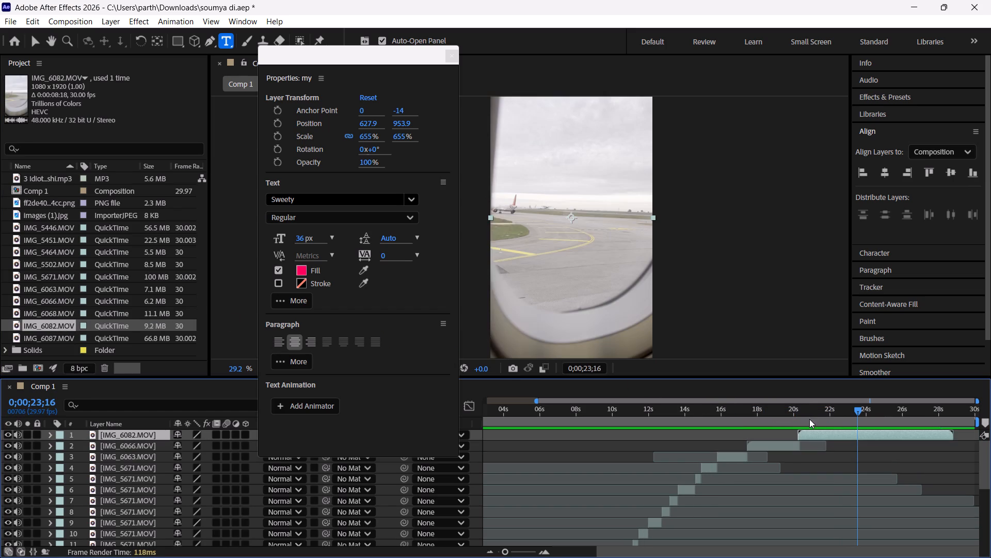
Play IMG_6082.MOV from just before its start and mute its audio.
{"action": "left_click_drag", "start_coordinate": [801, 413], "coordinate": [786, 413]}
{"action": "key", "text": "space"}
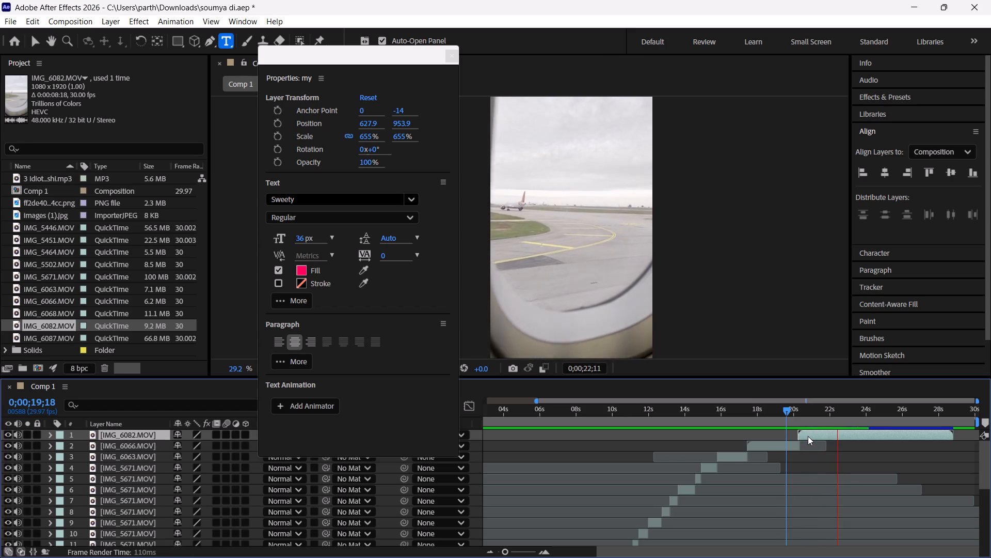
{"action": "left_click", "coordinate": [15, 435]}
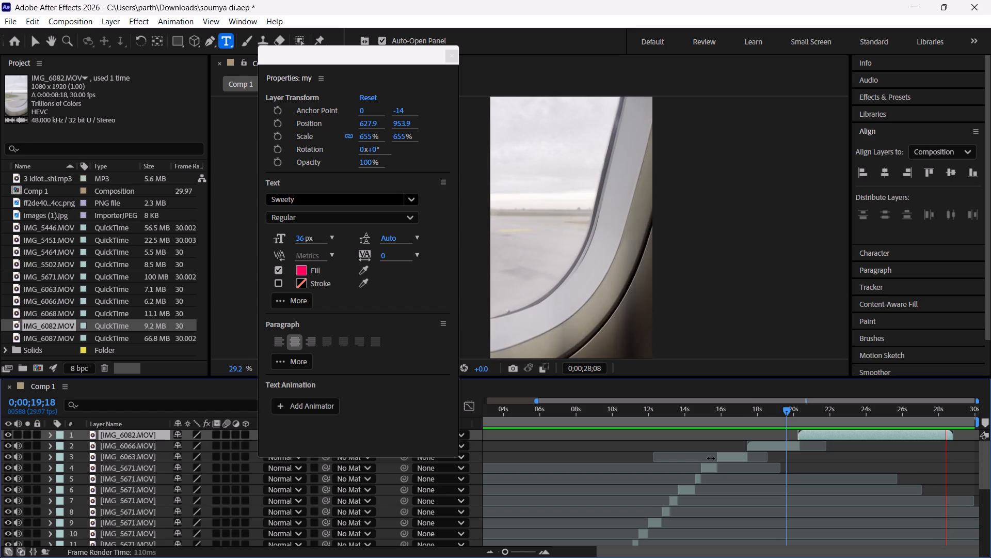
{"action": "key", "text": "space"}
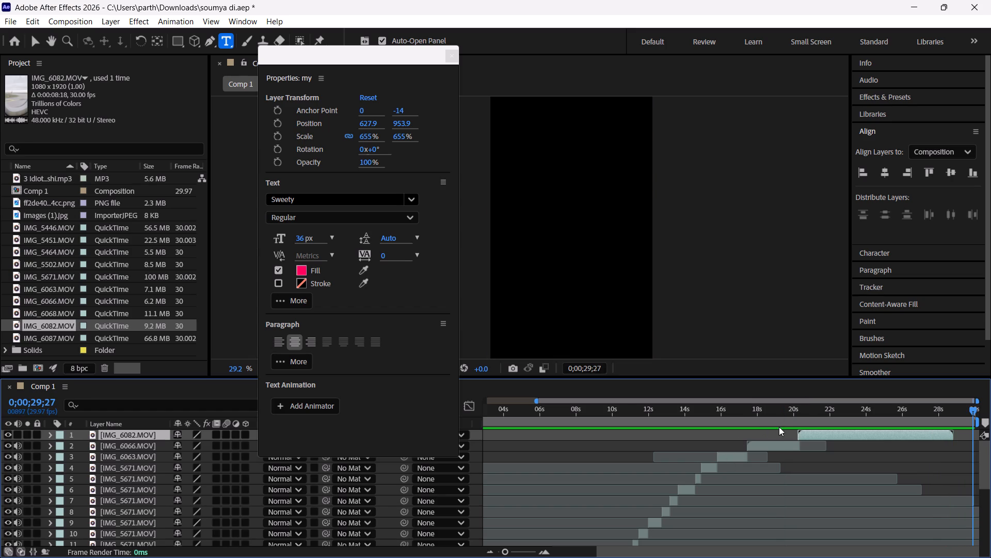
Split IMG_6082.MOV at 0;00;25;27 and delete the part before the cut.
{"action": "left_click_drag", "start_coordinate": [805, 418], "coordinate": [882, 441]}
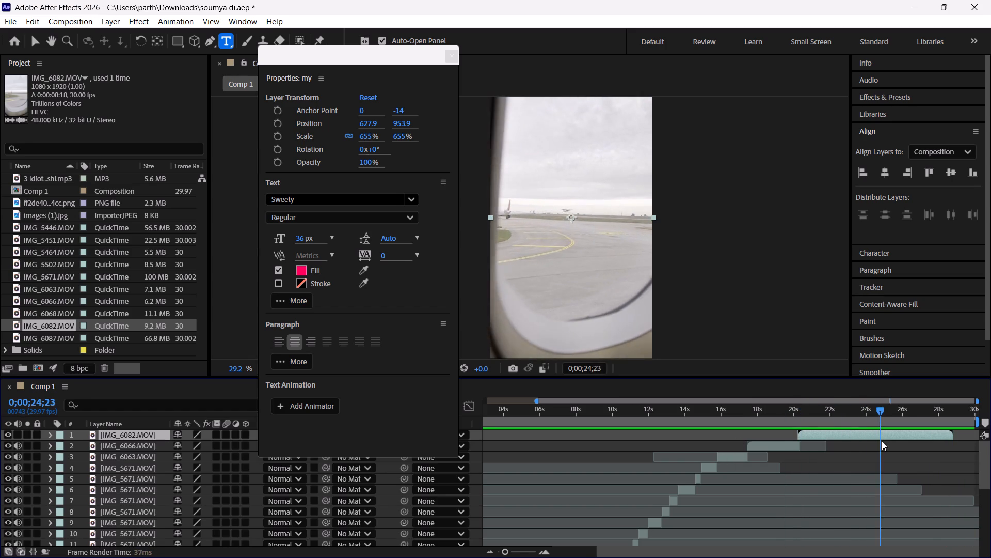
{"action": "left_click_drag", "start_coordinate": [882, 441], "coordinate": [901, 447]}
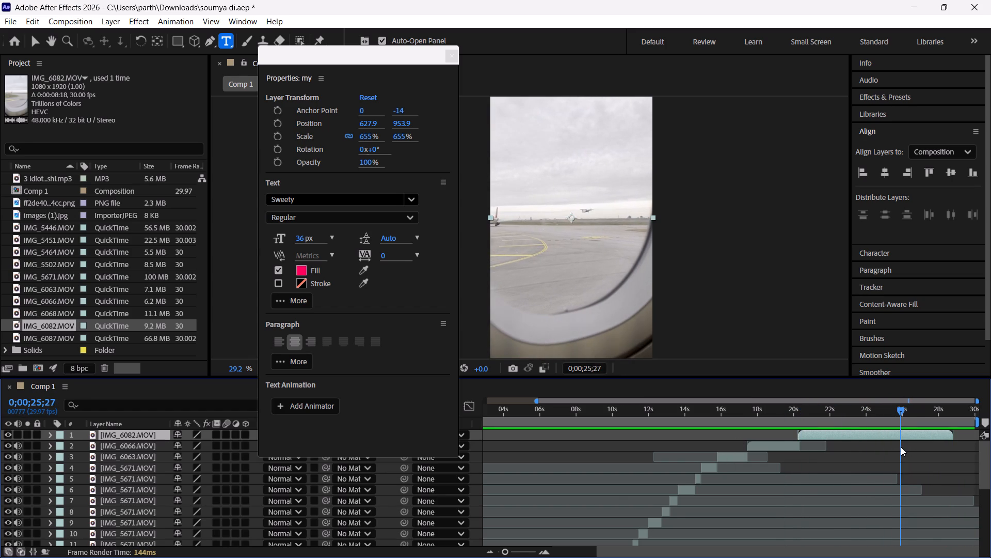
{"action": "key", "text": "z"}
{"action": "left_click", "coordinate": [881, 451]}
{"action": "left_click", "coordinate": [881, 449]}
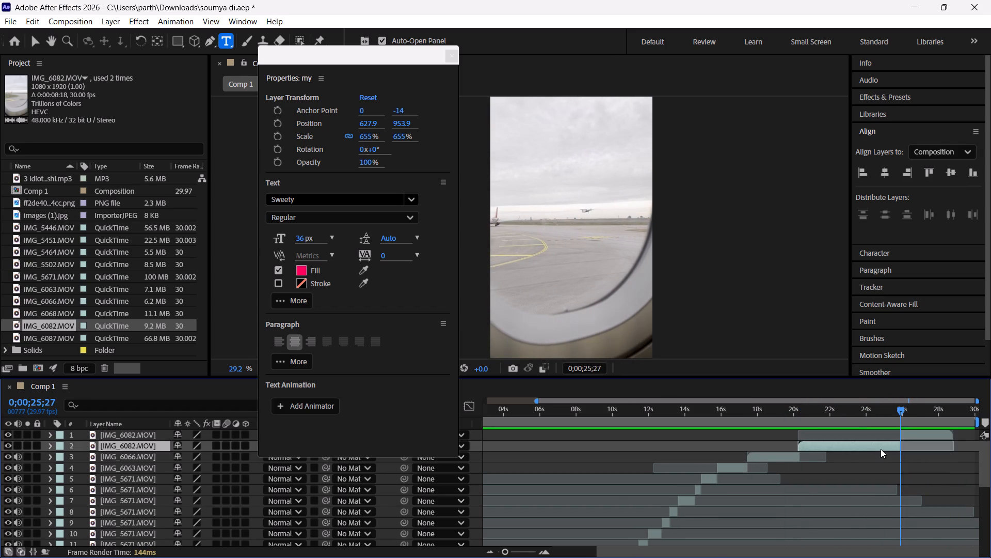
{"action": "key", "text": "Delete"}
Move the remaining IMG_6082.MOV segment to start at 0;00;20;11, exactly where IMG_6066.MOV ends.
{"action": "left_click_drag", "start_coordinate": [885, 414], "coordinate": [801, 414]}
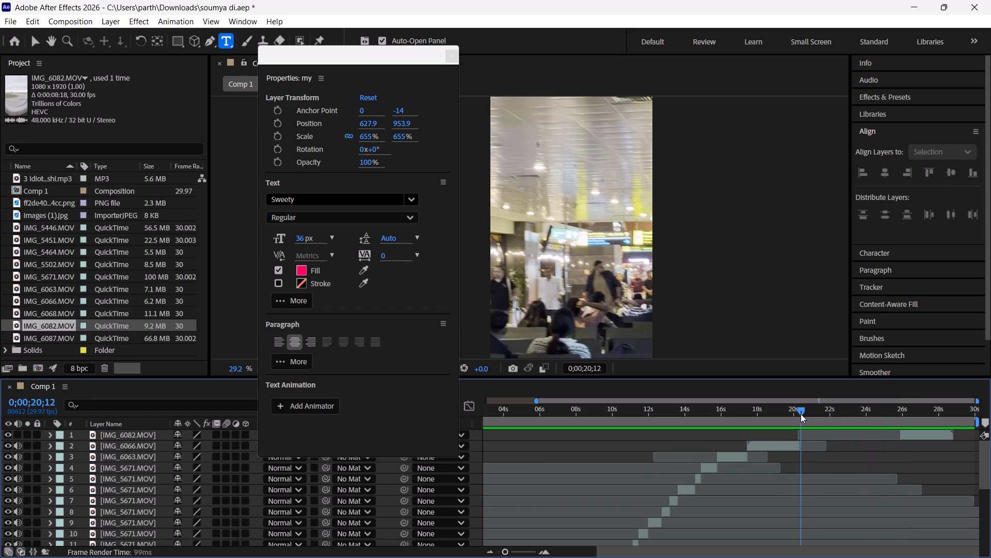
{"action": "left_click_drag", "start_coordinate": [801, 414], "coordinate": [799, 414]}
{"action": "left_click_drag", "start_coordinate": [919, 432], "coordinate": [826, 432]}
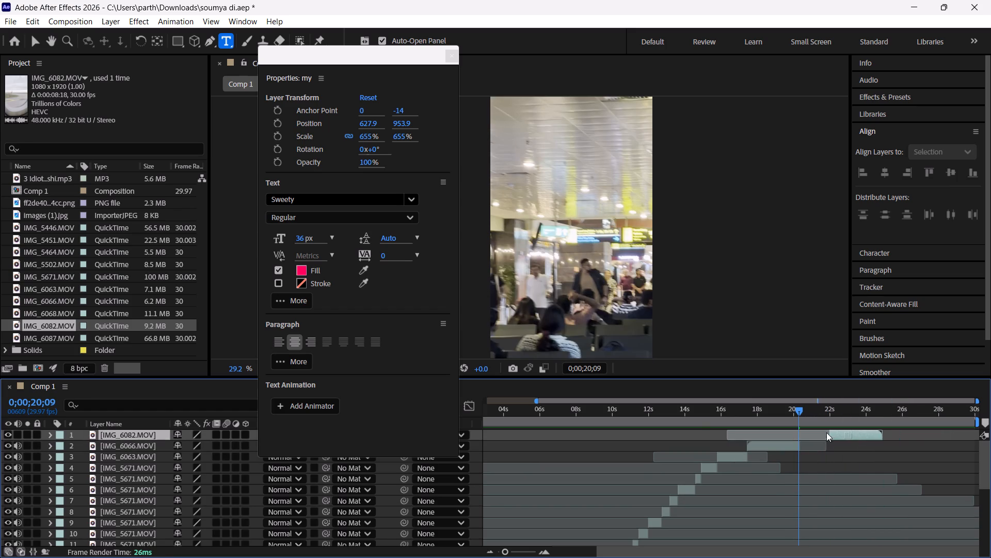
{"action": "left_click_drag", "start_coordinate": [826, 432], "coordinate": [817, 431]}
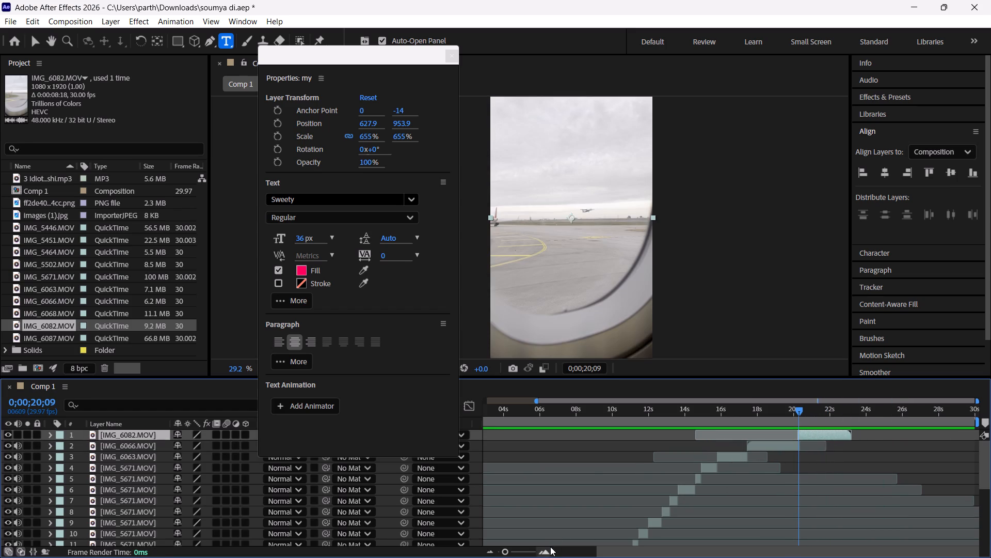
{"action": "triple_click", "coordinate": [548, 551]}
{"action": "left_click", "coordinate": [547, 551]}
{"action": "left_click_drag", "start_coordinate": [811, 432], "coordinate": [837, 439]}
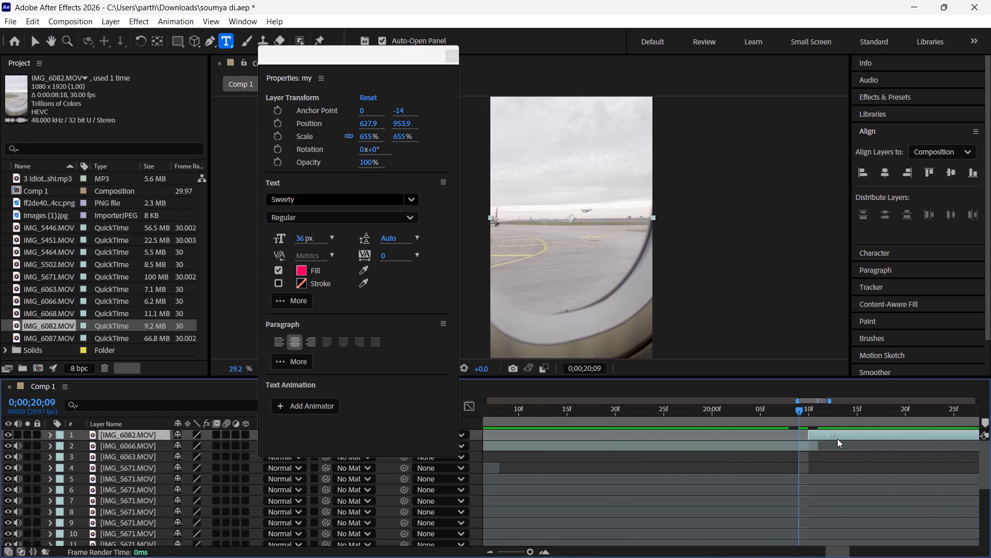
{"action": "left_click_drag", "start_coordinate": [837, 439], "coordinate": [841, 439]}
Play the moved IMG_6082.MOV segment, split it at 0;00;22;17 and delete the part after the cut.
{"action": "key", "text": "space"}
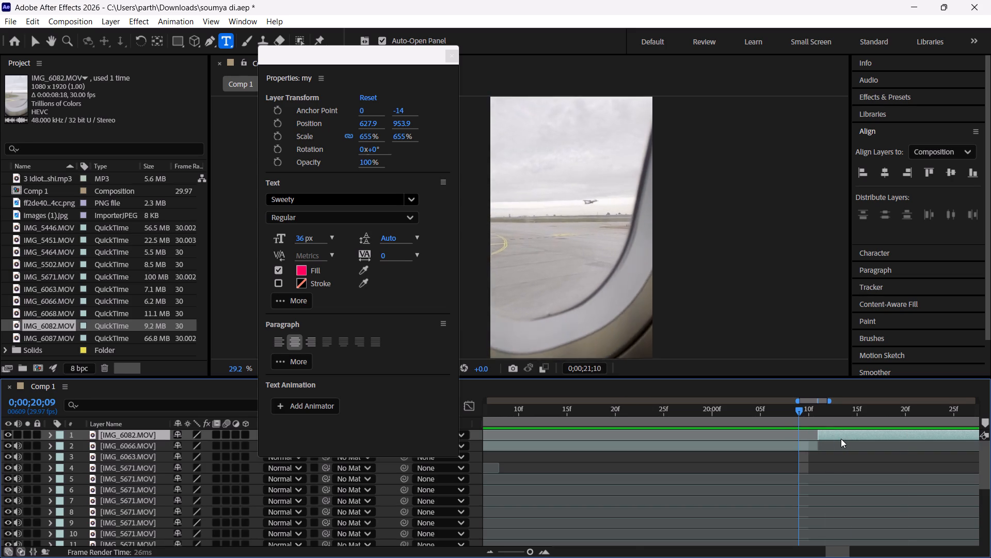
{"action": "key", "text": "space"}
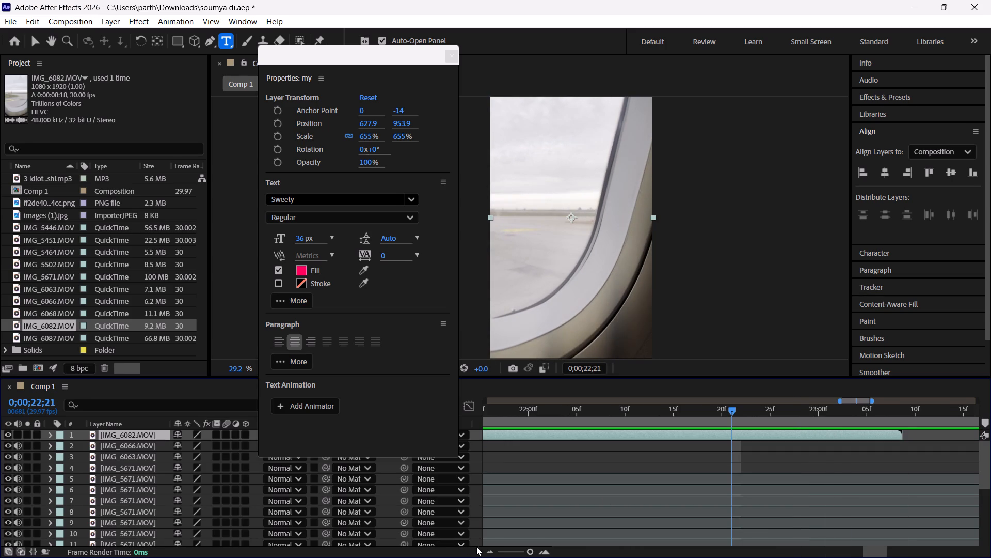
{"action": "triple_click", "coordinate": [487, 550]}
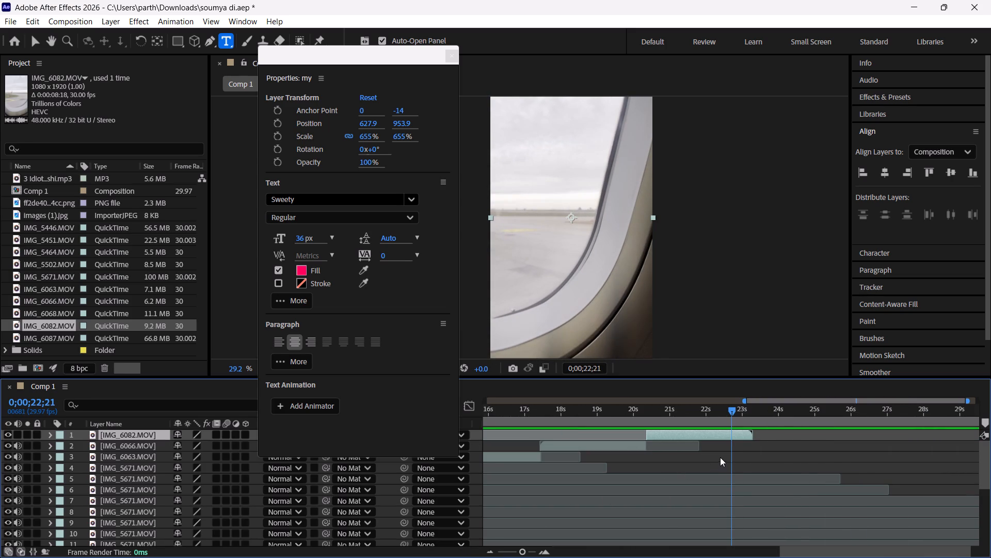
{"action": "key", "text": "space"}
{"action": "key", "text": "space"}
{"action": "left_click_drag", "start_coordinate": [734, 413], "coordinate": [710, 416]}
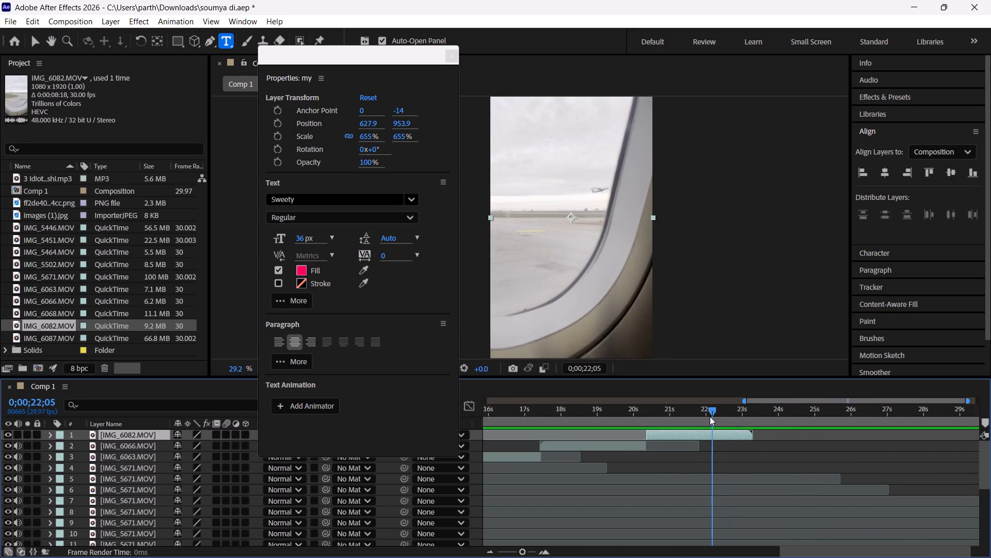
{"action": "left_click_drag", "start_coordinate": [710, 416], "coordinate": [725, 423]}
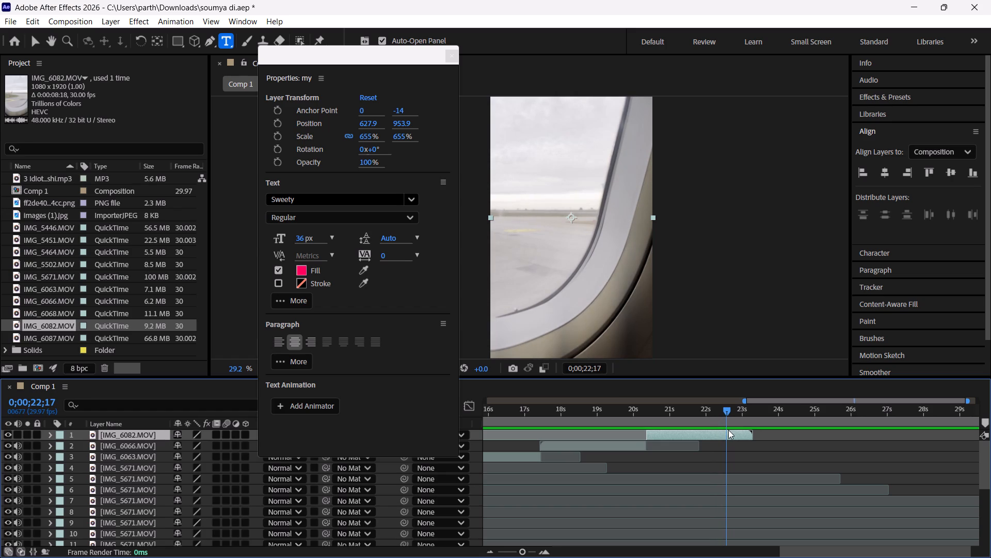
{"action": "left_click", "coordinate": [731, 431]}
{"action": "key", "text": "z"}
{"action": "key", "text": "Delete"}
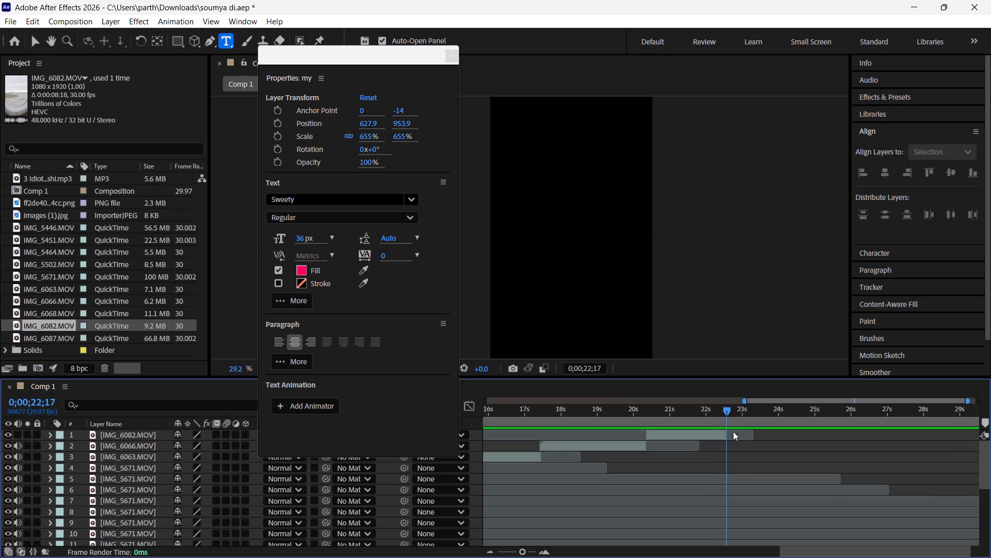
Add IMG_6087.MOV as the top layer of Comp 1, starting at 0;00;22;17 where IMG_6082.MOV ends.
{"action": "left_click", "coordinate": [65, 339]}
{"action": "left_click_drag", "start_coordinate": [52, 337], "coordinate": [616, 407]}
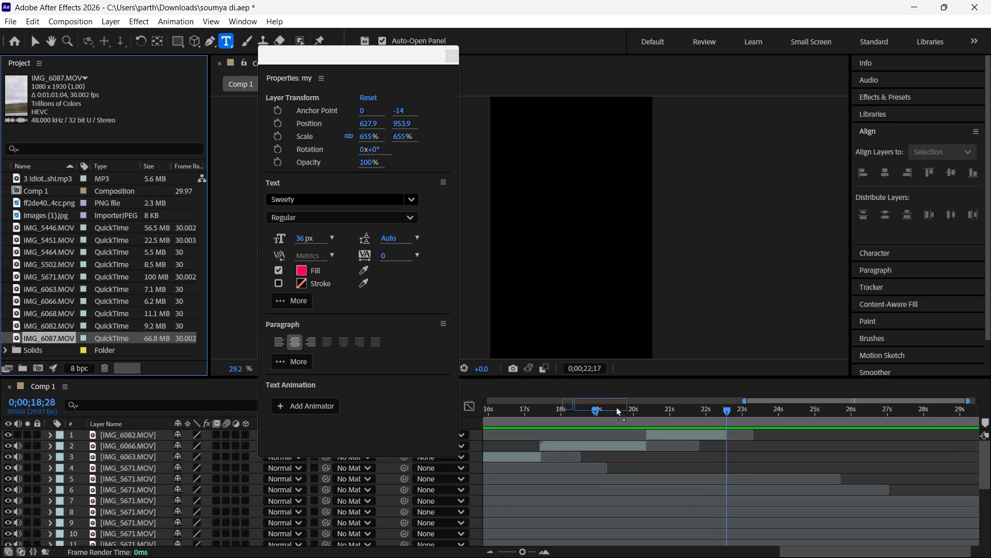
{"action": "left_click_drag", "start_coordinate": [616, 407], "coordinate": [728, 416]}
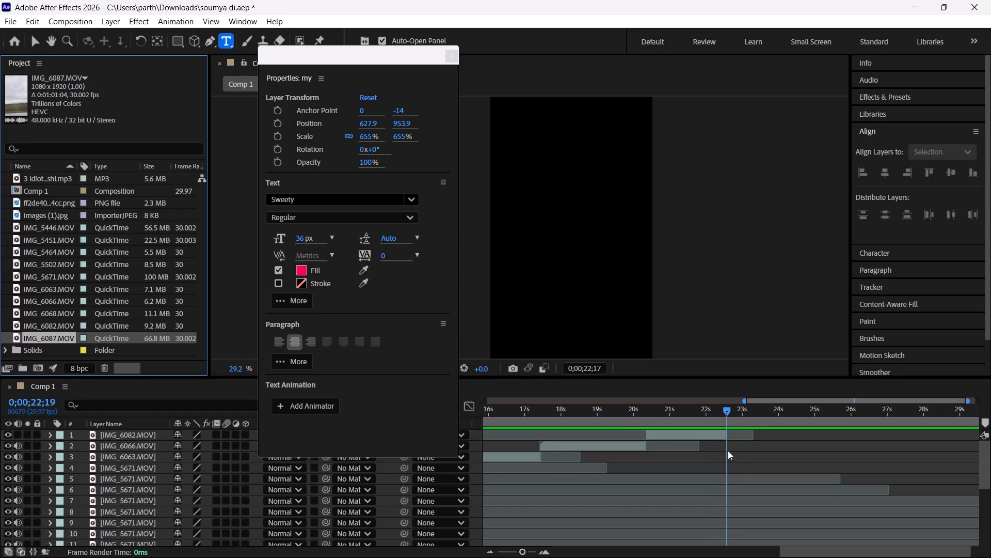
{"action": "left_click_drag", "start_coordinate": [59, 333], "coordinate": [630, 346]}
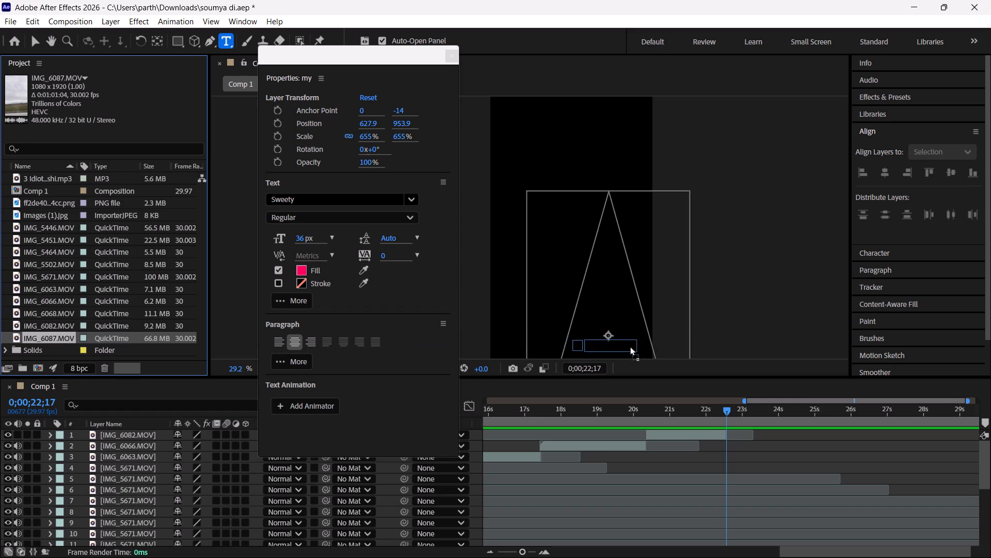
{"action": "left_click_drag", "start_coordinate": [630, 346], "coordinate": [727, 410]}
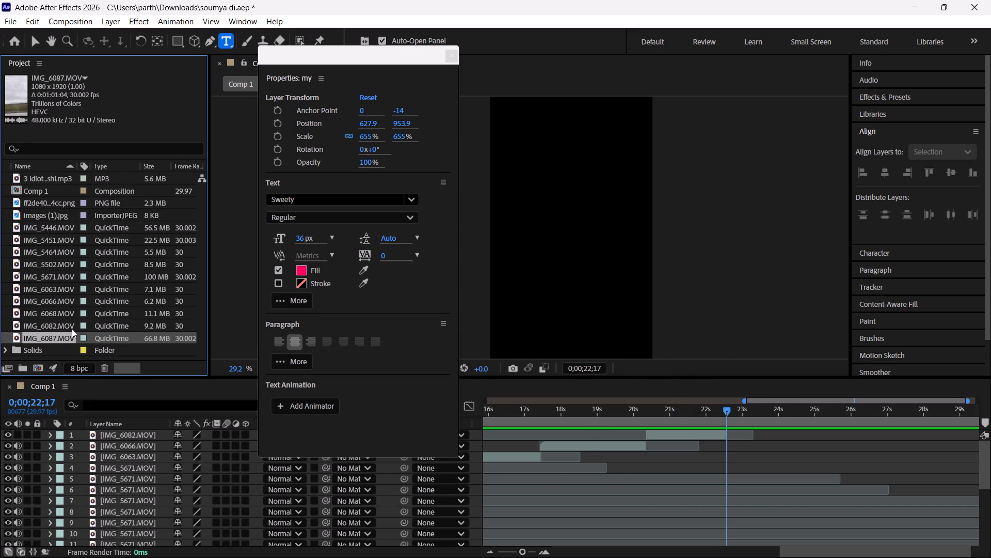
{"action": "left_click_drag", "start_coordinate": [62, 339], "coordinate": [735, 446]}
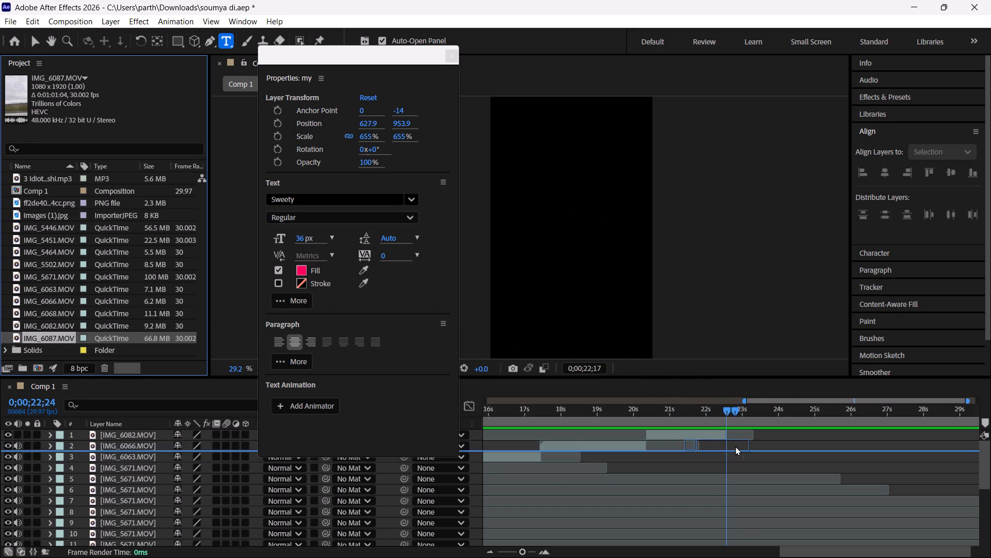
{"action": "left_click_drag", "start_coordinate": [735, 446], "coordinate": [727, 446]}
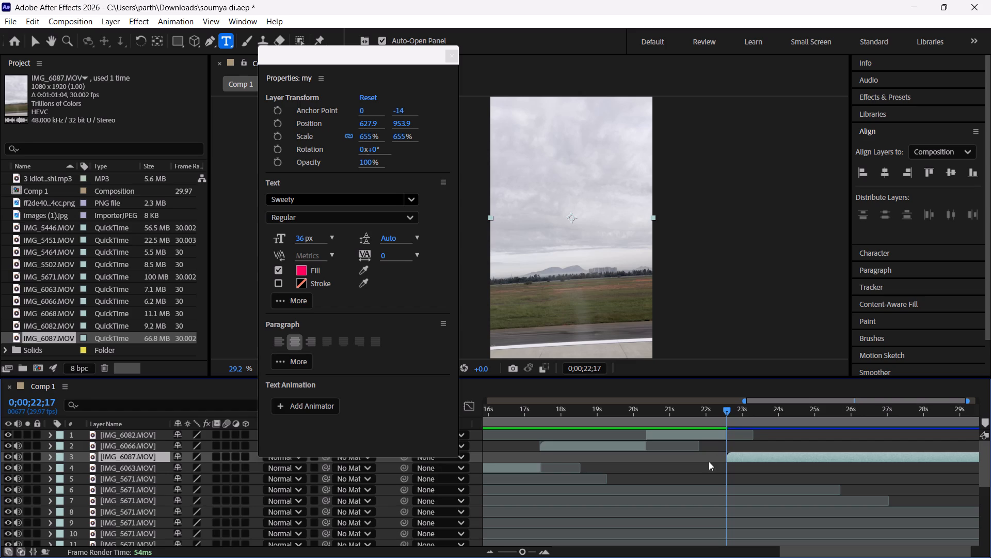
{"action": "left_click_drag", "start_coordinate": [159, 454], "coordinate": [161, 431]}
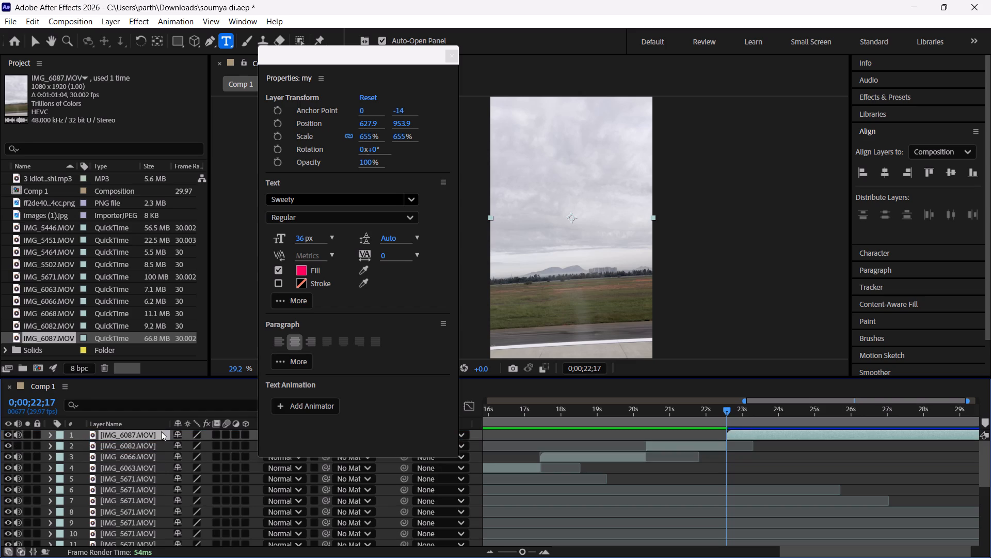
Play IMG_6087.MOV and mute its audio.
{"action": "key", "text": "space"}
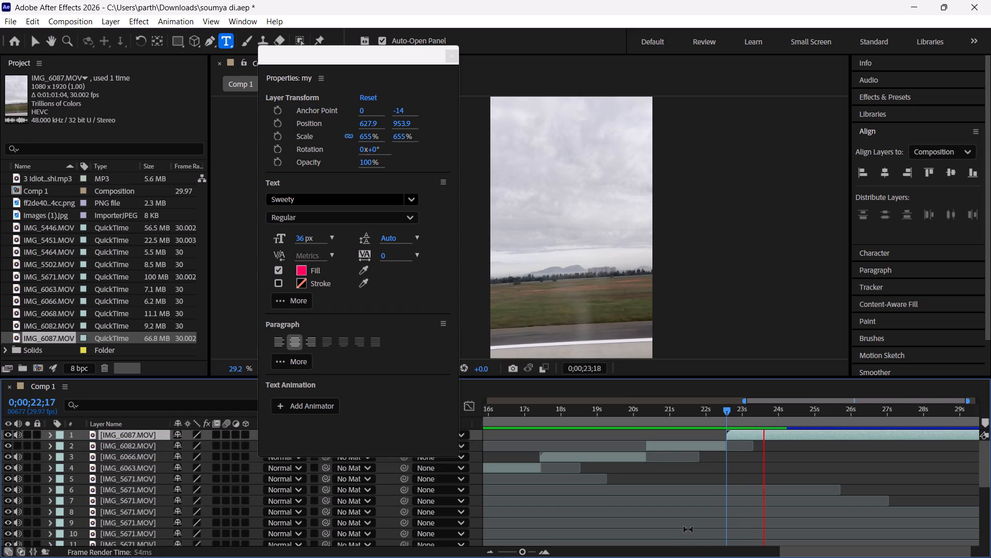
{"action": "left_click", "coordinate": [17, 434]}
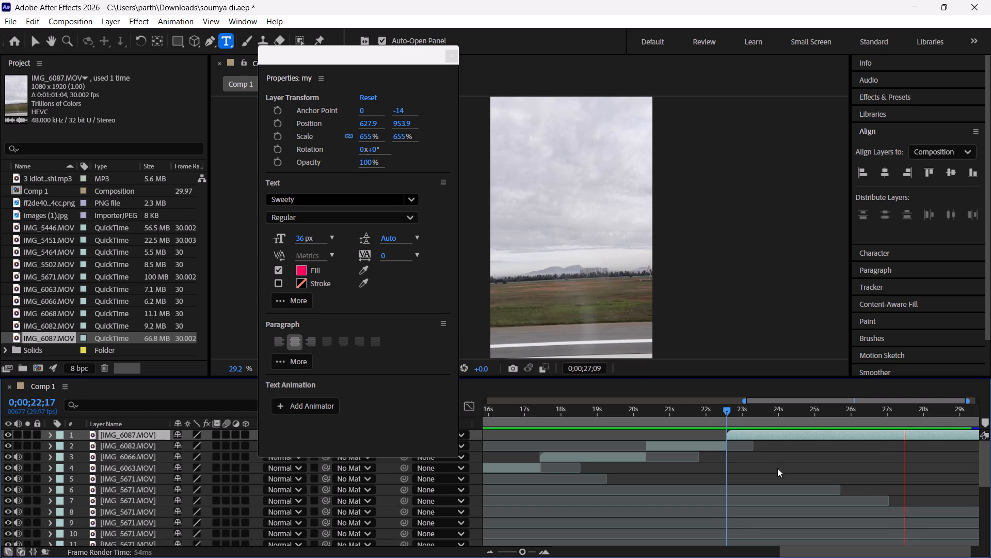
{"action": "key", "text": "space"}
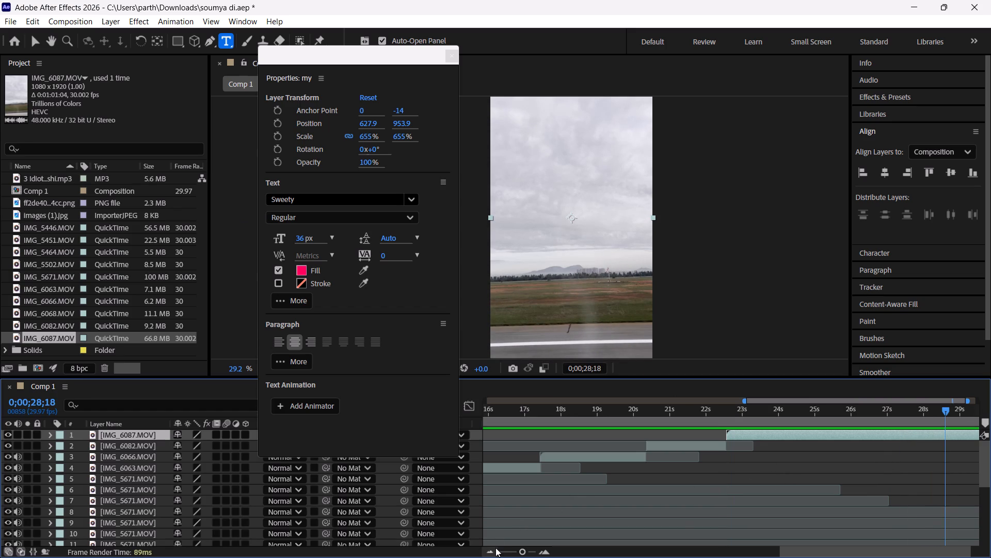
Play Comp 1 from the beginning and examine the title section together with its text and footage layers.
{"action": "triple_click", "coordinate": [495, 548]}
{"action": "double_click", "coordinate": [495, 548]}
{"action": "left_click_drag", "start_coordinate": [695, 413], "coordinate": [445, 413]}
{"action": "key", "text": "space"}
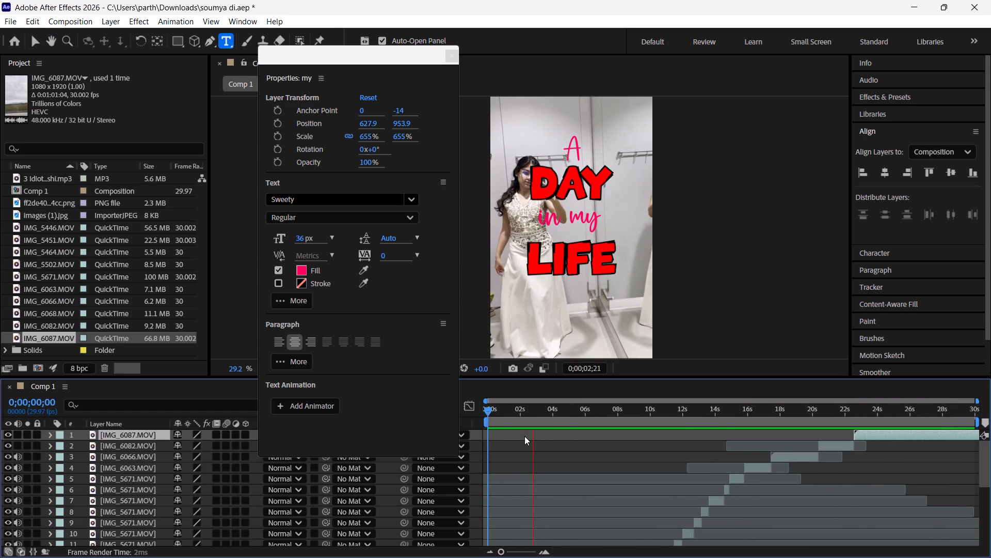
{"action": "key", "text": "space"}
{"action": "scroll", "coordinate": [524, 436], "scroll_direction": "down", "scroll_amount": 2}
{"action": "scroll", "coordinate": [563, 457], "scroll_direction": "down", "scroll_amount": 4}
{"action": "key", "text": "space"}
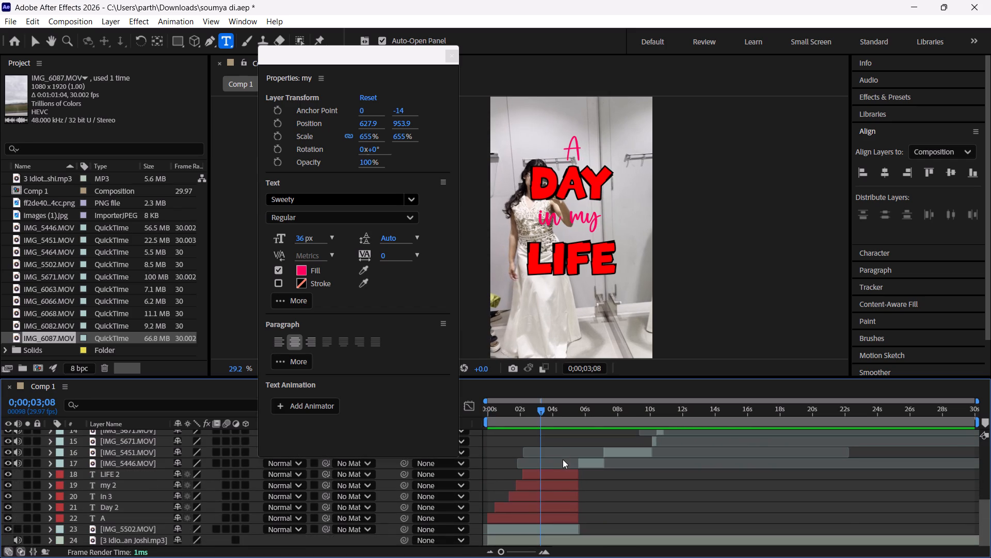
{"action": "key", "text": "space"}
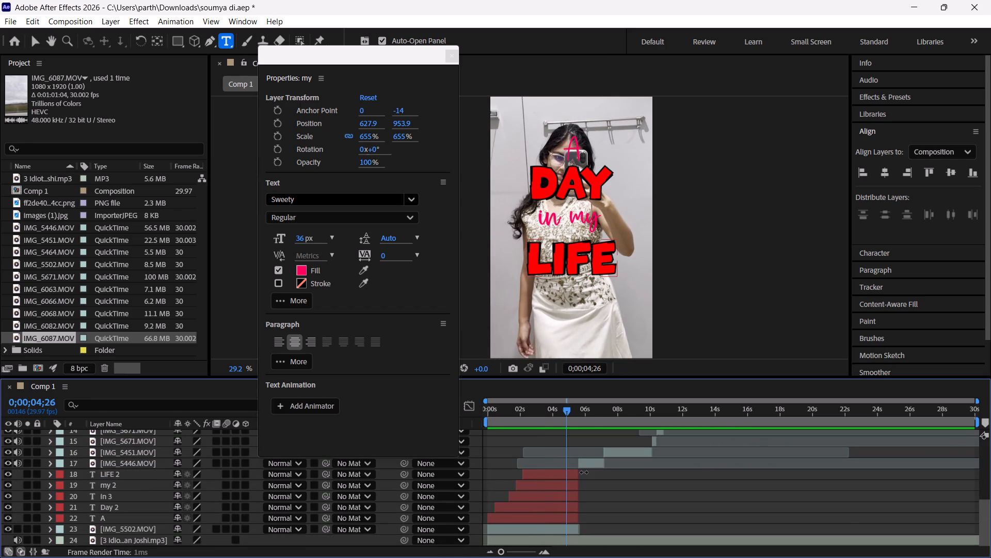
Split the five title text layers and IMG_5502.MOV at 0;00;04;26 and delete the parts after the cut.
{"action": "left_click", "coordinate": [574, 475], "text": "ctrl"}
{"action": "left_click", "coordinate": [574, 487], "text": "ctrl"}
{"action": "left_click", "coordinate": [574, 495], "text": "ctrl"}
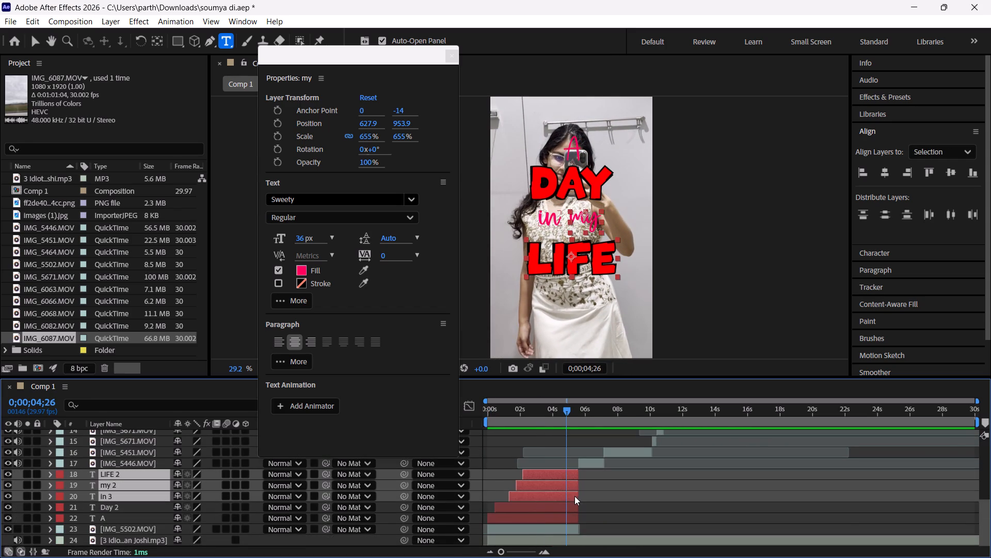
{"action": "left_click", "coordinate": [574, 505], "text": "ctrl"}
{"action": "left_click", "coordinate": [574, 516], "text": "ctrl"}
{"action": "left_click", "coordinate": [573, 528], "text": "ctrl"}
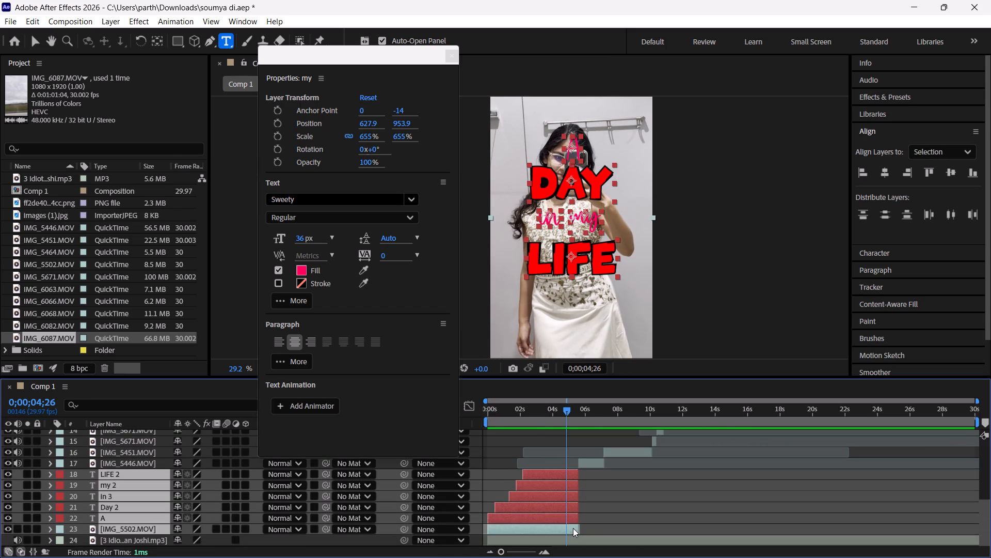
{"action": "key", "text": "z"}
{"action": "key", "text": "Delete"}
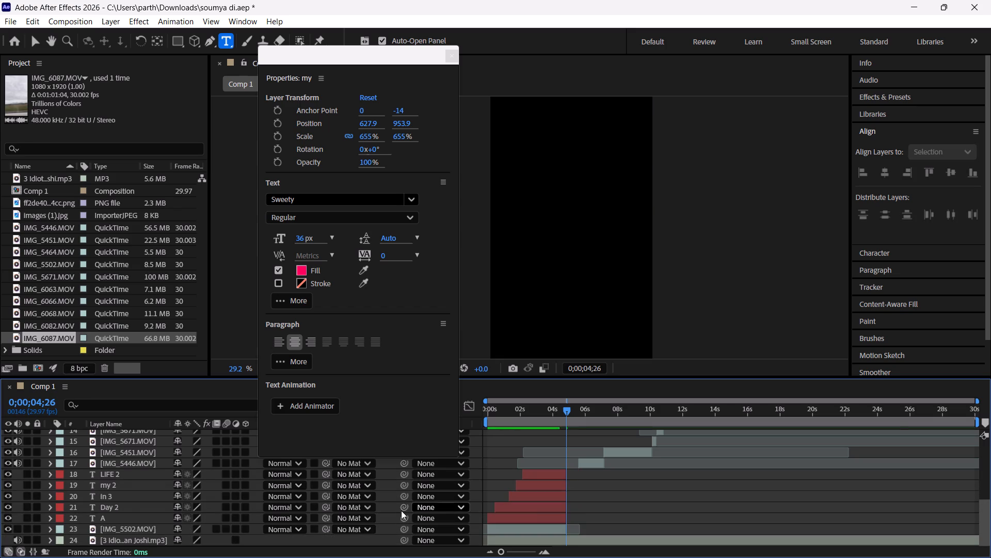
Move all the clip layers from IMG_5446.MOV upward together so that IMG_5446.MOV starts at 0;00;04;26 where the title section ends.
{"action": "left_click_drag", "start_coordinate": [86, 462], "coordinate": [146, 453]}
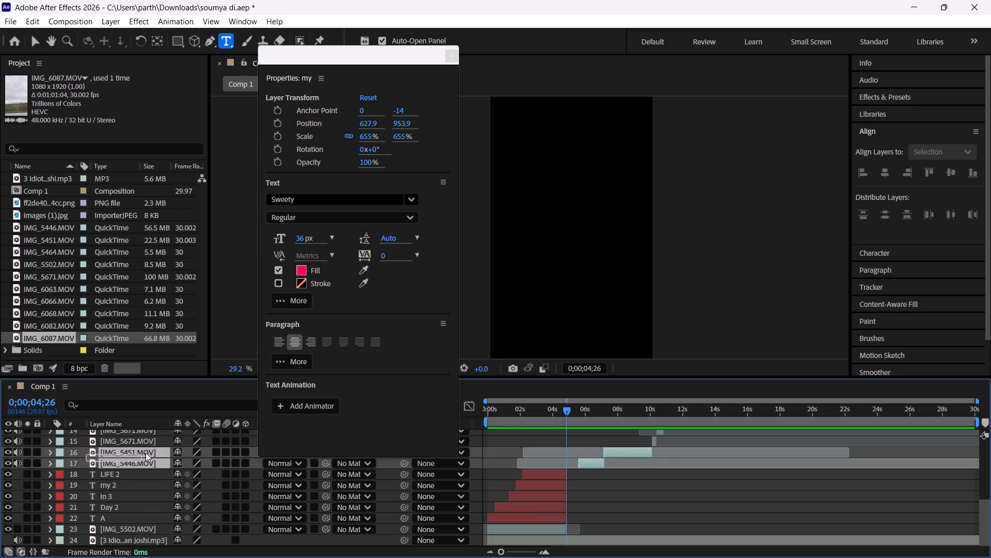
{"action": "left_click_drag", "start_coordinate": [146, 453], "coordinate": [194, 355]}
{"action": "scroll", "coordinate": [885, 487], "scroll_direction": "down", "scroll_amount": 2}
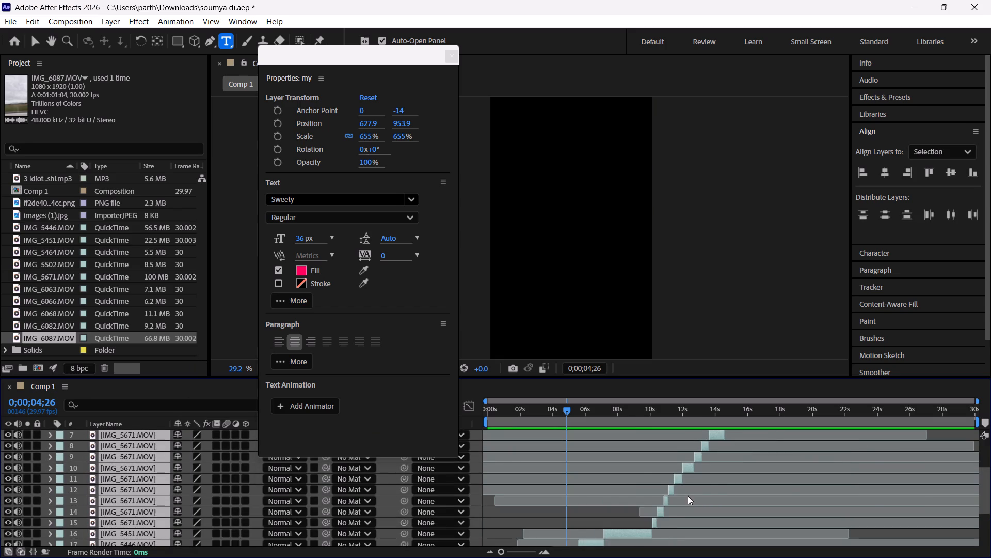
{"action": "scroll", "coordinate": [590, 525], "scroll_direction": "down", "scroll_amount": 2}
{"action": "left_click_drag", "start_coordinate": [595, 482], "coordinate": [584, 482]}
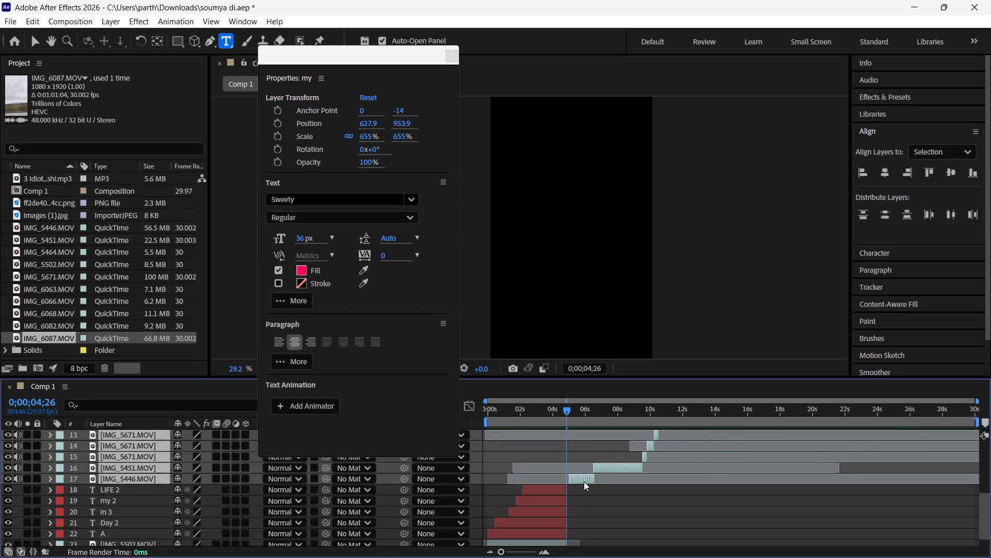
{"action": "left_click_drag", "start_coordinate": [584, 482], "coordinate": [582, 482]}
{"action": "triple_click", "coordinate": [547, 553]}
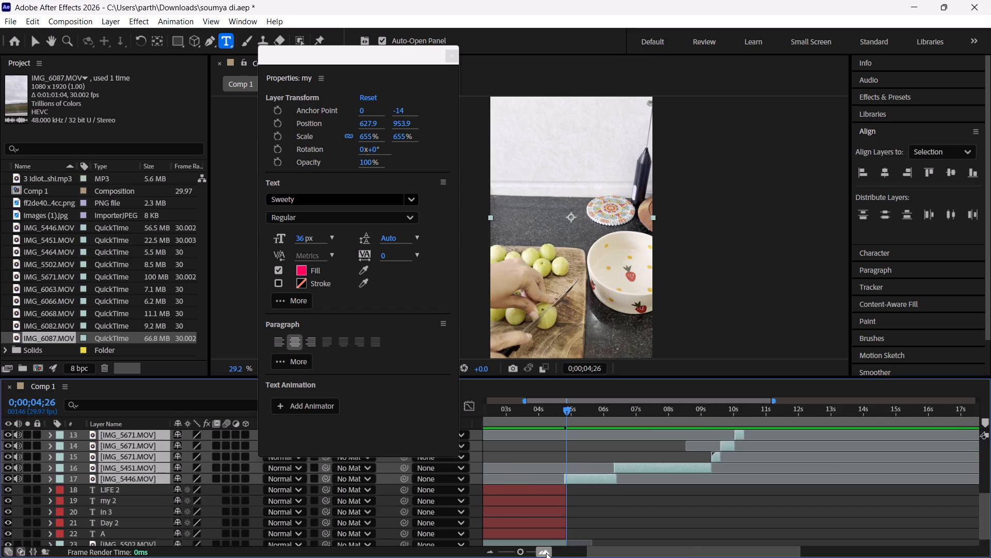
{"action": "left_click", "coordinate": [546, 553]}
{"action": "left_click_drag", "start_coordinate": [583, 482], "coordinate": [596, 487]}
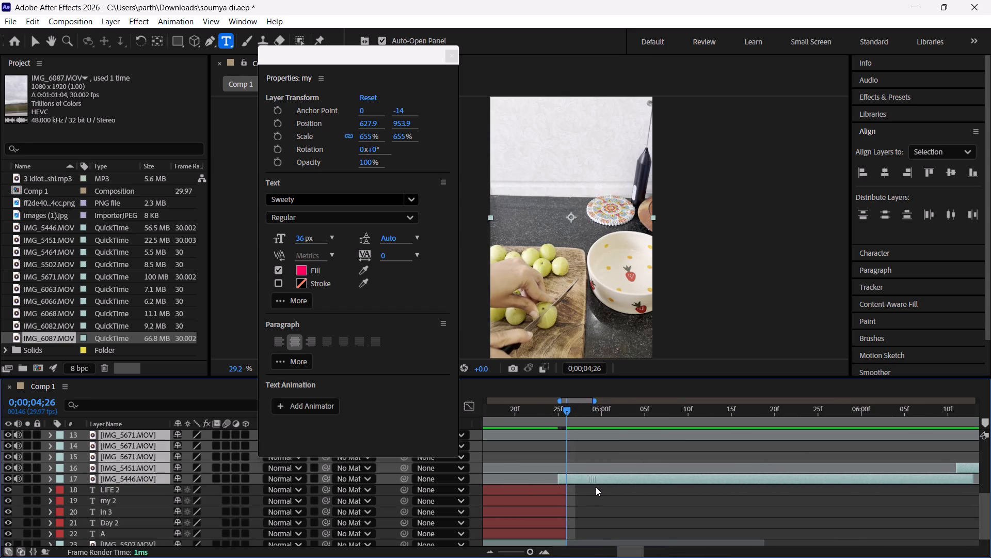
{"action": "left_click_drag", "start_coordinate": [596, 487], "coordinate": [601, 488]}
Play Comp 1 from 0;00;04;26 and examine the moved clips, especially the IMG_5671.MOV segments between about 0;00;10;15 and 0;00;12;12.
{"action": "key", "text": "space"}
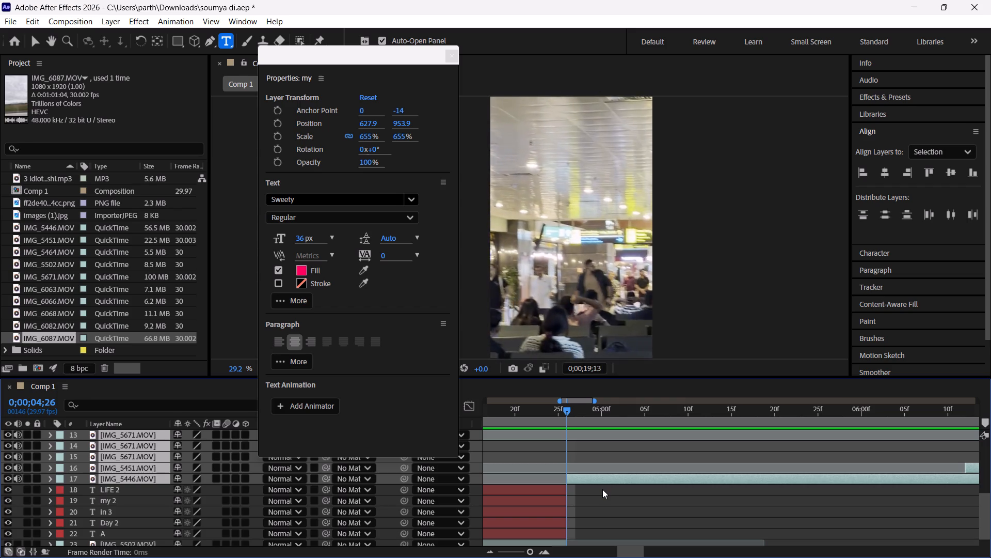
{"action": "key", "text": "space"}
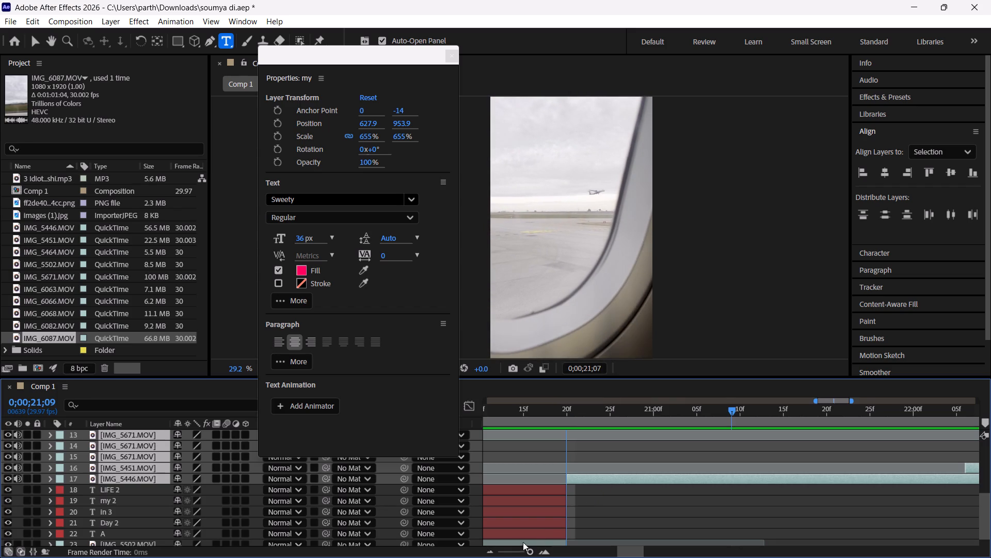
{"action": "triple_click", "coordinate": [497, 549]}
{"action": "triple_click", "coordinate": [498, 549]}
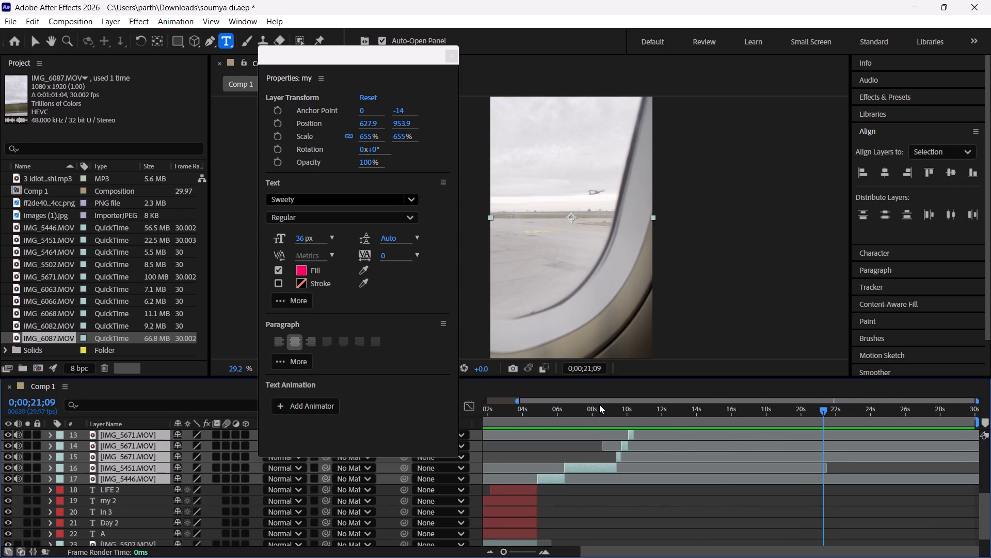
{"action": "left_click", "coordinate": [599, 405]}
{"action": "left_click_drag", "start_coordinate": [599, 406], "coordinate": [635, 426]}
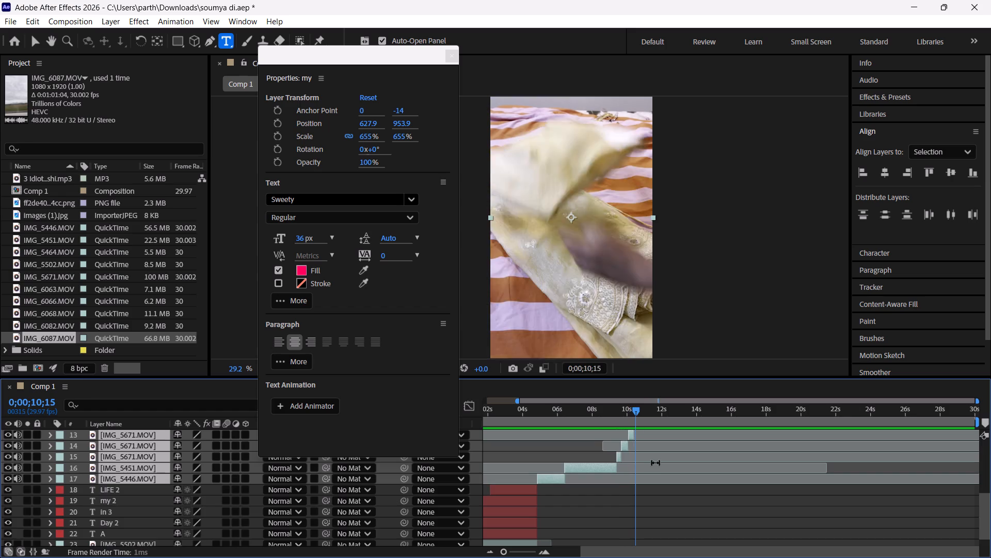
{"action": "scroll", "coordinate": [656, 471], "scroll_direction": "up", "scroll_amount": 3}
{"action": "left_click_drag", "start_coordinate": [637, 412], "coordinate": [640, 412]}
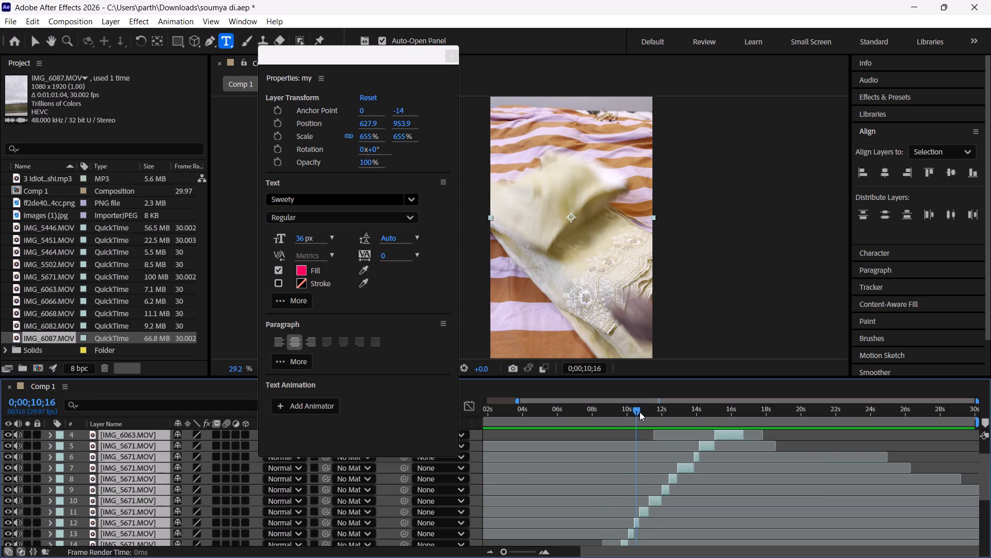
{"action": "left_click_drag", "start_coordinate": [640, 412], "coordinate": [668, 433]}
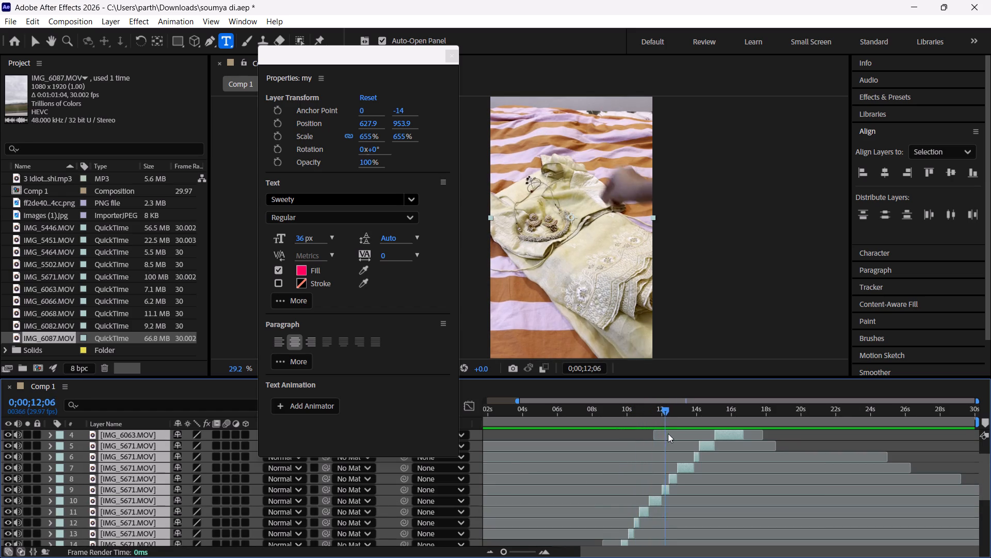
{"action": "left_click_drag", "start_coordinate": [668, 433], "coordinate": [670, 436]}
{"action": "triple_click", "coordinate": [550, 553]}
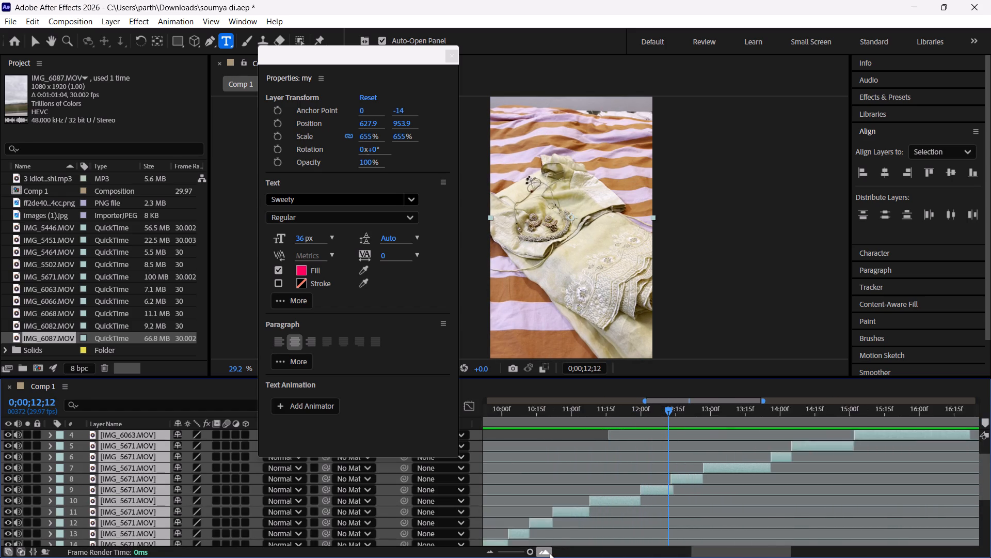
{"action": "left_click", "coordinate": [550, 553]}
{"action": "left_click_drag", "start_coordinate": [669, 409], "coordinate": [612, 419]}
Delete the two IMG_5671.MOV segments that start at about 0;00;12;13 and 0;00;12;27.
{"action": "left_click", "coordinate": [611, 452]}
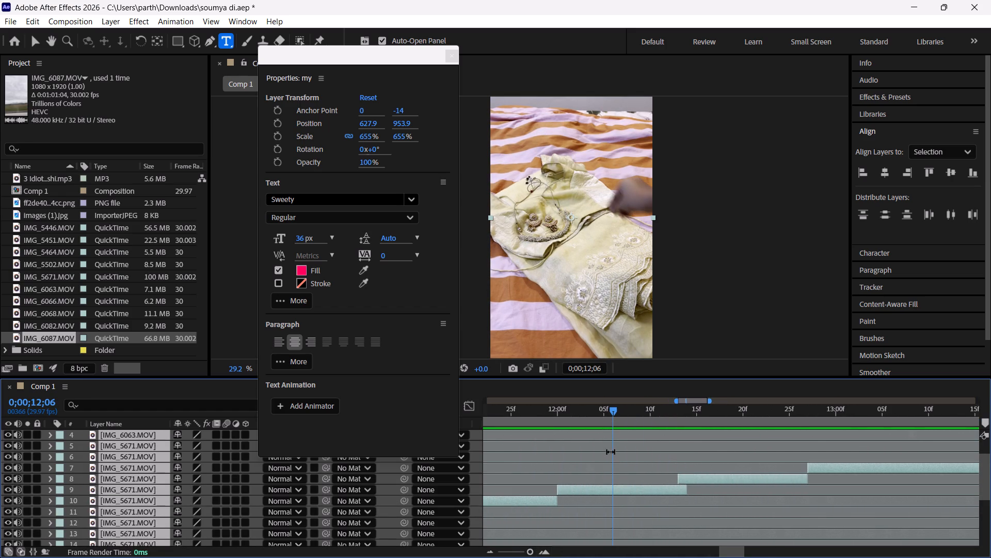
{"action": "left_click", "coordinate": [606, 487]}
{"action": "left_click", "coordinate": [626, 503]}
{"action": "left_click", "coordinate": [631, 475]}
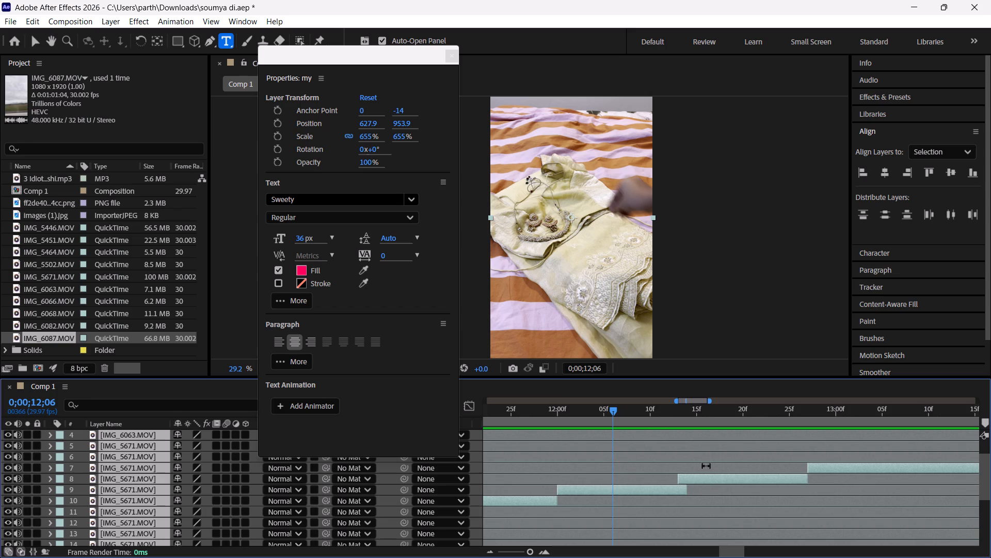
{"action": "left_click", "coordinate": [706, 466]}
{"action": "left_click", "coordinate": [152, 484]}
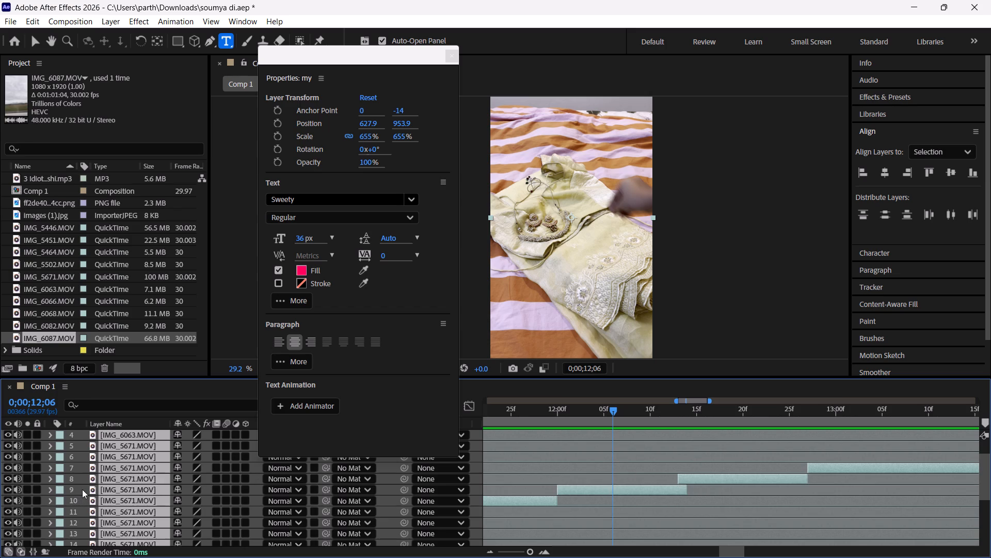
{"action": "left_click", "coordinate": [82, 489]}
{"action": "left_click", "coordinate": [655, 490]}
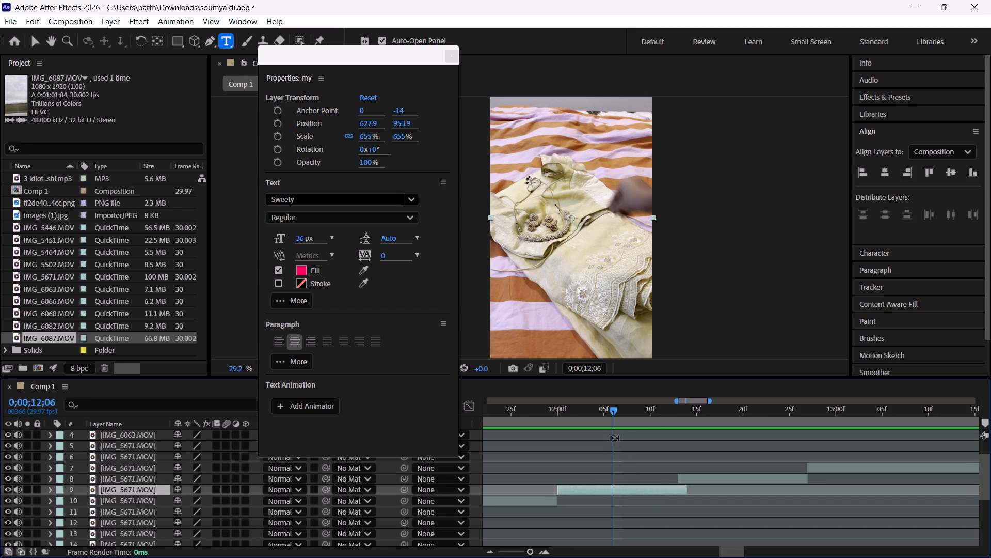
{"action": "left_click_drag", "start_coordinate": [616, 410], "coordinate": [718, 421]}
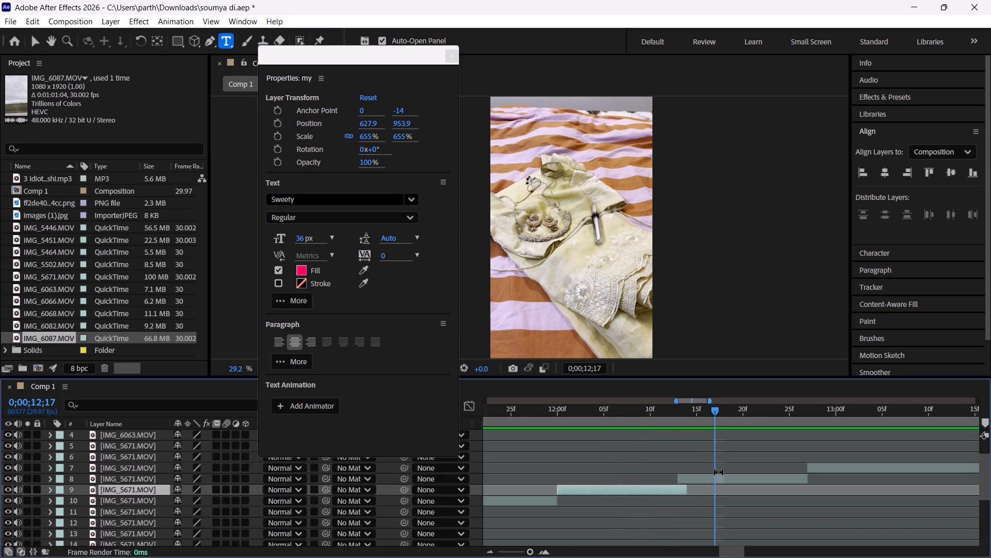
{"action": "left_click", "coordinate": [718, 472]}
{"action": "left_click", "coordinate": [720, 476]}
{"action": "key", "text": "Delete"}
{"action": "left_click", "coordinate": [836, 467]}
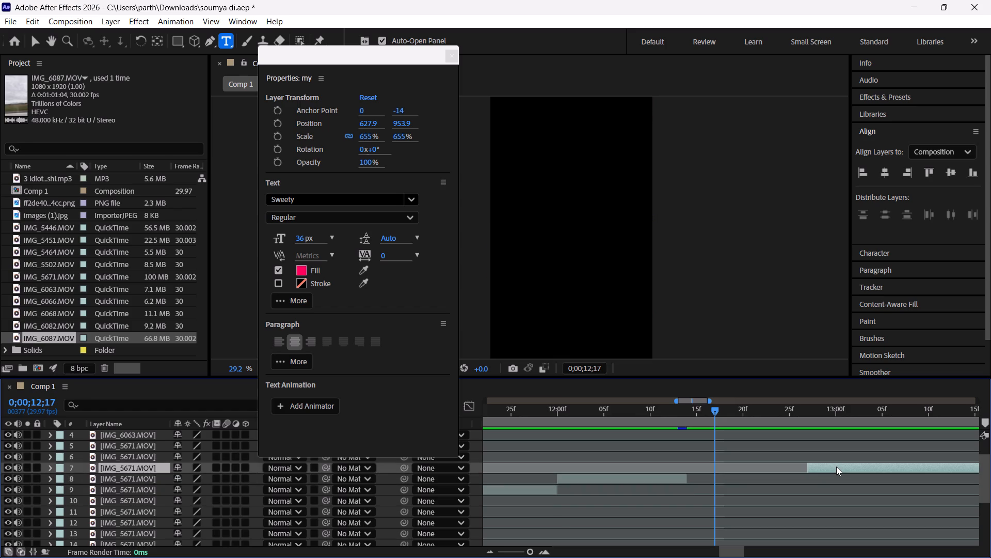
{"action": "key", "text": "Delete"}
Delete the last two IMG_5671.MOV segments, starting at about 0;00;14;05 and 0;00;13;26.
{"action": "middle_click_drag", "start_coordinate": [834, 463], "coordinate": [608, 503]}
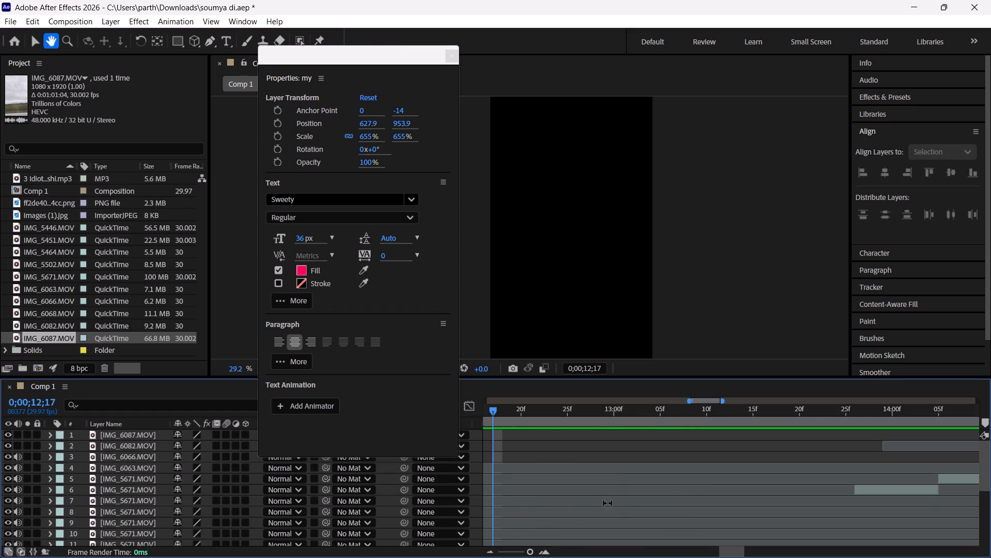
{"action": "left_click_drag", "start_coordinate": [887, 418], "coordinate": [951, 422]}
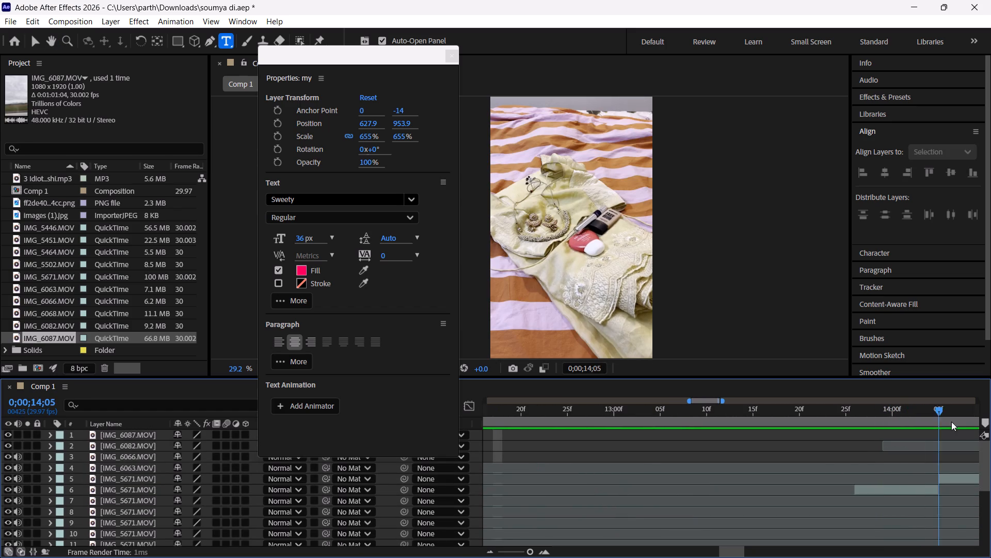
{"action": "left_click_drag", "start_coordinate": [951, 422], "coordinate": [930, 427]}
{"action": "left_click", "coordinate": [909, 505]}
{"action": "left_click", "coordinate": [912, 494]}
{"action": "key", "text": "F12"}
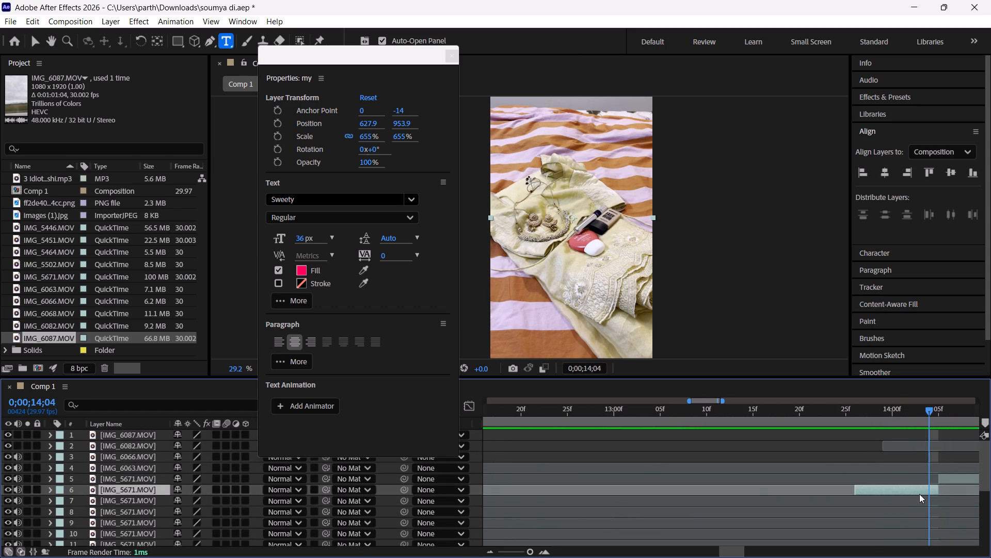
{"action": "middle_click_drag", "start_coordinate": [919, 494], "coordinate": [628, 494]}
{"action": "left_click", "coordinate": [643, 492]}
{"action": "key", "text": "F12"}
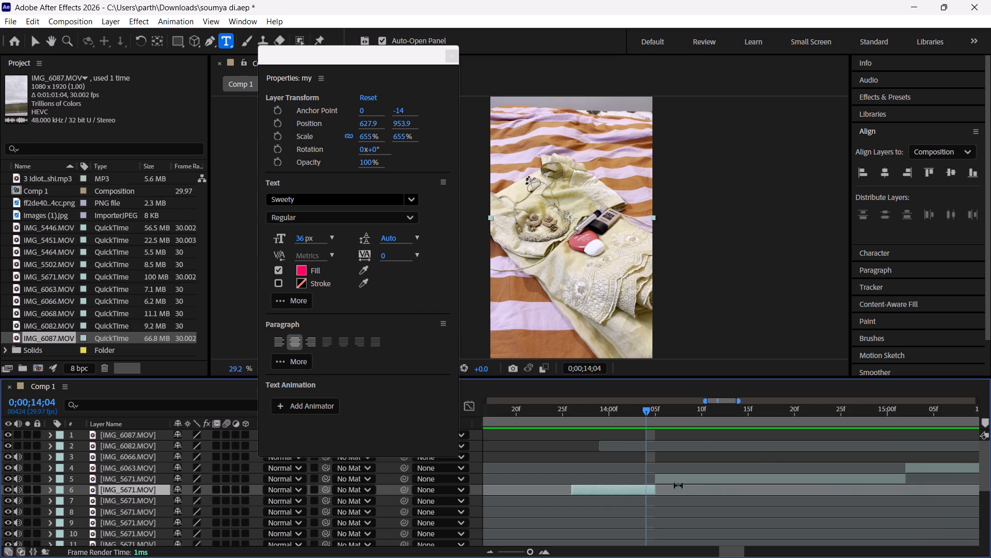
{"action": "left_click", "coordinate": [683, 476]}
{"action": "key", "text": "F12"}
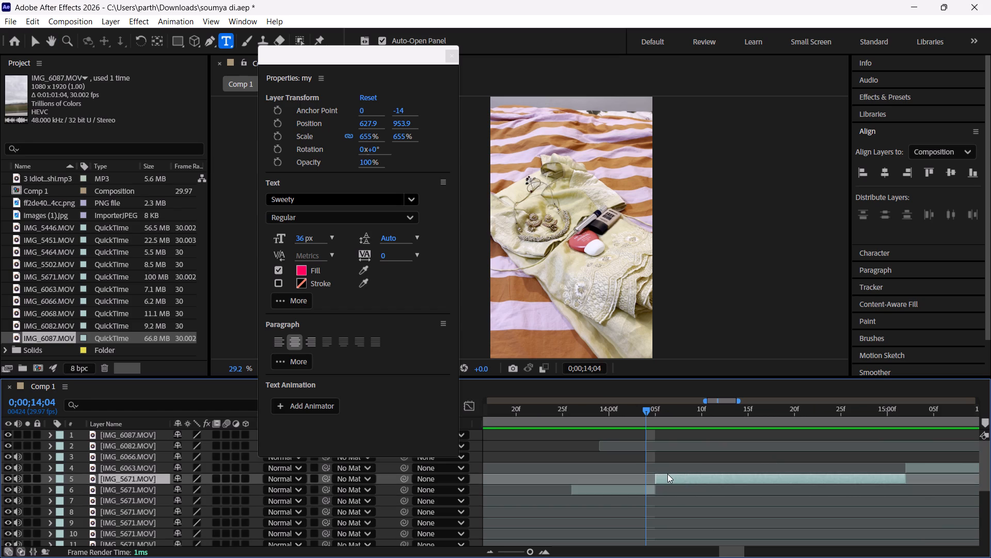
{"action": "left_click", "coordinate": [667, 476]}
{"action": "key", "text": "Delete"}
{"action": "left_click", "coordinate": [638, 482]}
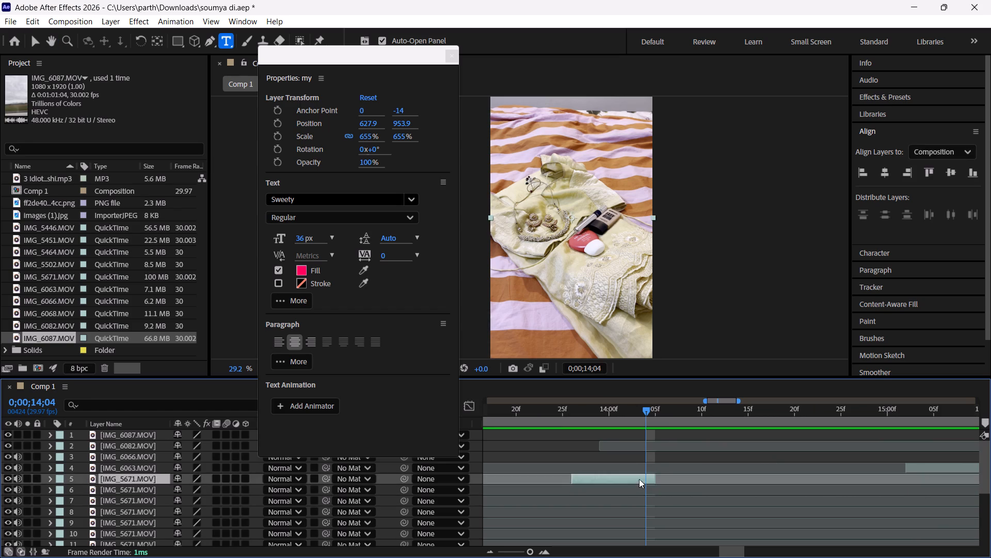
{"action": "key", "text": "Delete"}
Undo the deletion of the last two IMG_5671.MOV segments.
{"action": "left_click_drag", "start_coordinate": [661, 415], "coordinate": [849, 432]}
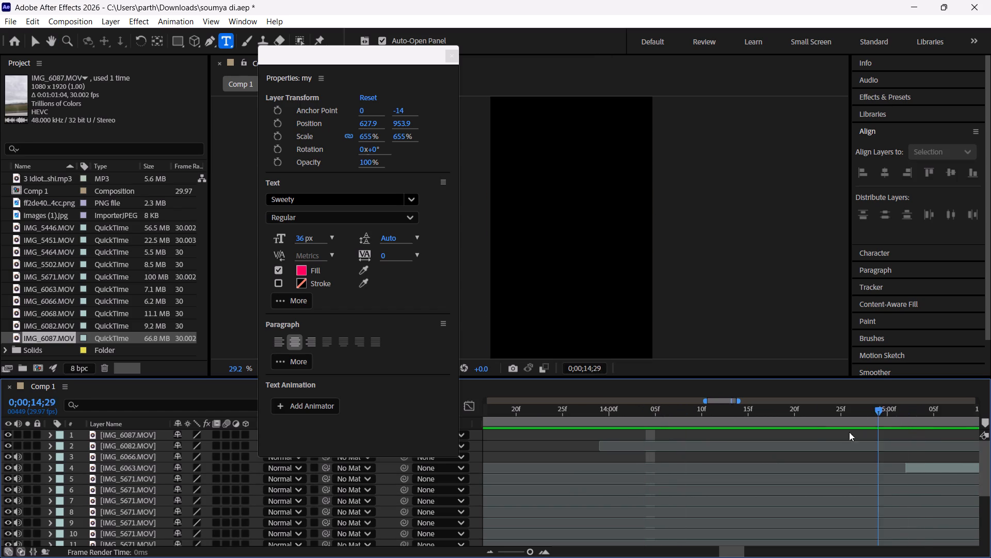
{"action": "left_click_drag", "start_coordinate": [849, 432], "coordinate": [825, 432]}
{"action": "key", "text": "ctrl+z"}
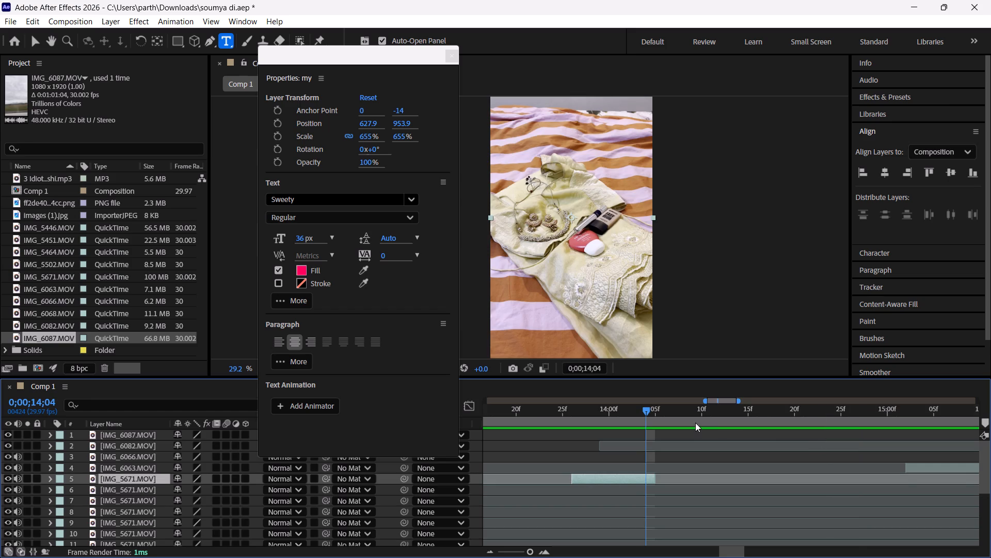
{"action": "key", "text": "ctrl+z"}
Review the final IMG_5671.MOV segment up to 0;00;14;28, and delete it together with the segment starting at about 0;00;13;26.
{"action": "left_click_drag", "start_coordinate": [663, 421], "coordinate": [861, 420]}
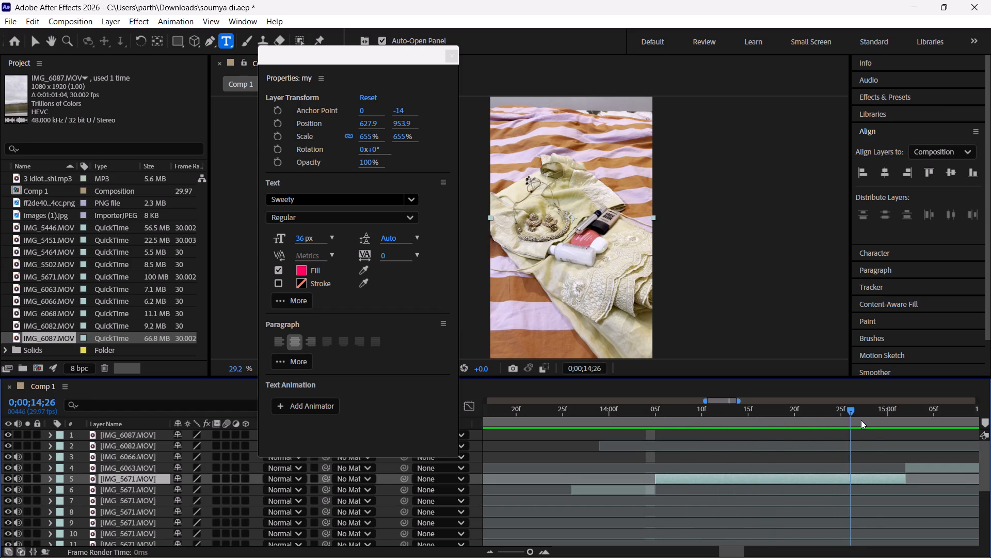
{"action": "left_click_drag", "start_coordinate": [861, 420], "coordinate": [866, 421]}
{"action": "left_click", "coordinate": [829, 478]}
{"action": "key", "text": "Delete"}
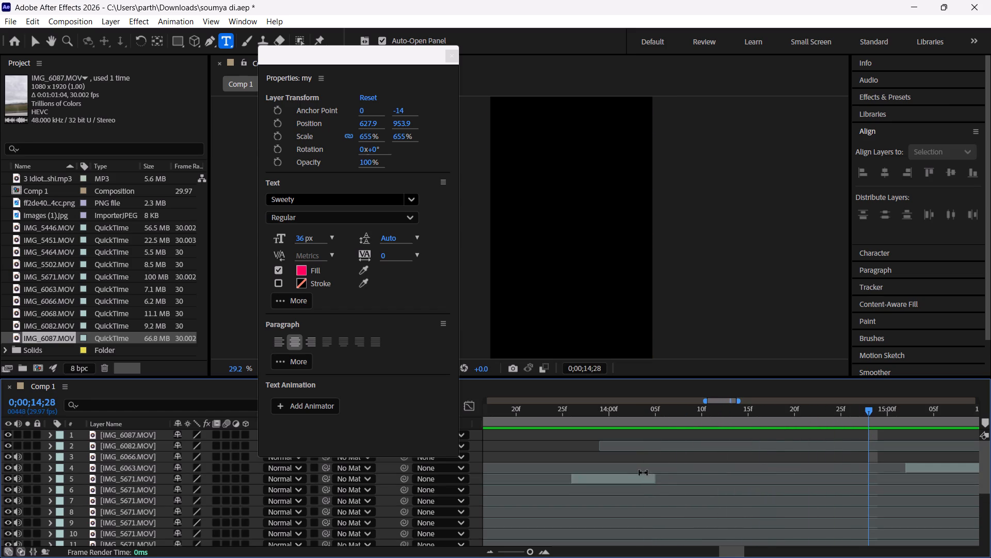
{"action": "left_click", "coordinate": [643, 473]}
{"action": "left_click", "coordinate": [644, 481]}
{"action": "key", "text": "Delete"}
Move the IMG_6087, IMG_6082, IMG_6066 and IMG_6063 clips together so IMG_6063.MOV starts right after the last IMG_5671.MOV segment, at about 0;00;12;14.
{"action": "triple_click", "coordinate": [495, 556]}
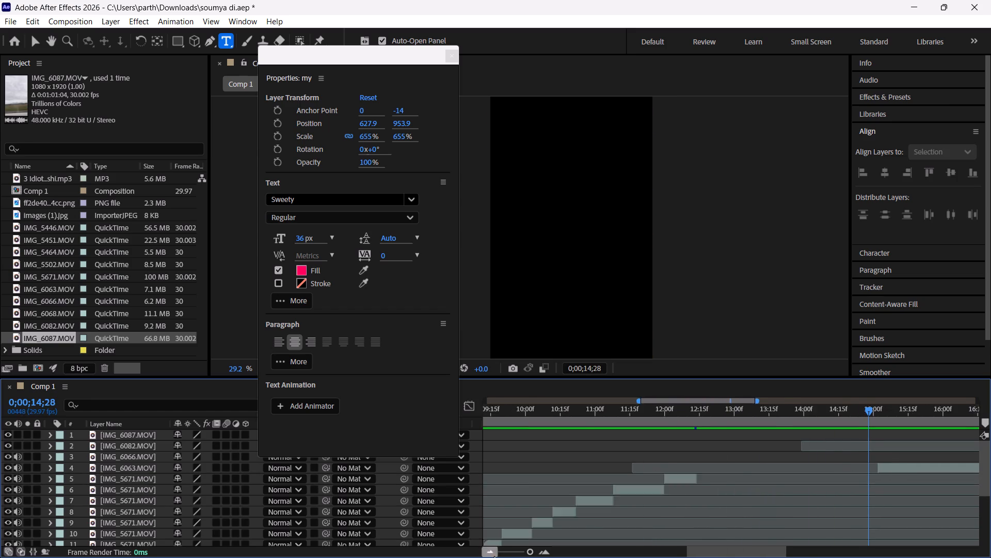
{"action": "left_click", "coordinate": [111, 460]}
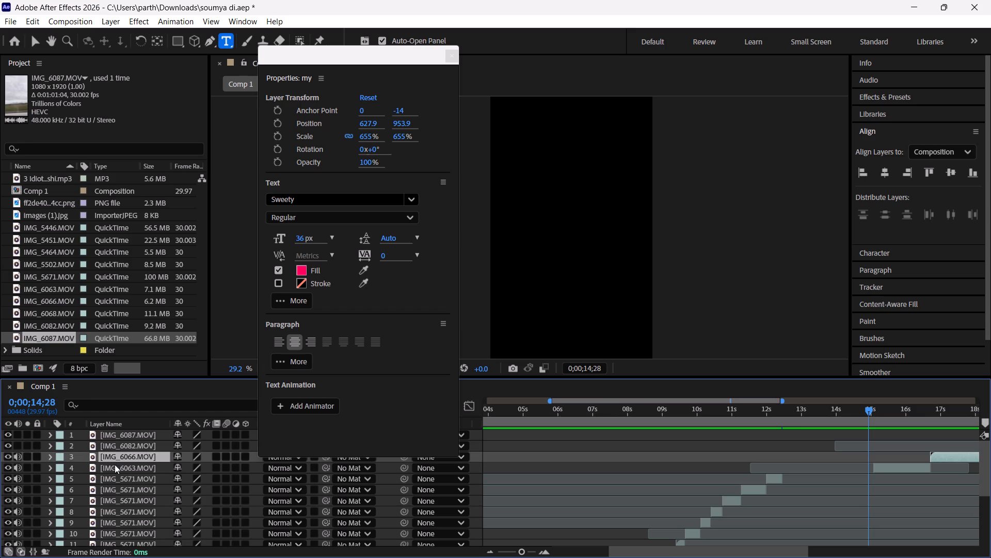
{"action": "left_click", "coordinate": [115, 460]}
{"action": "left_click", "coordinate": [113, 465], "text": "ctrl"}
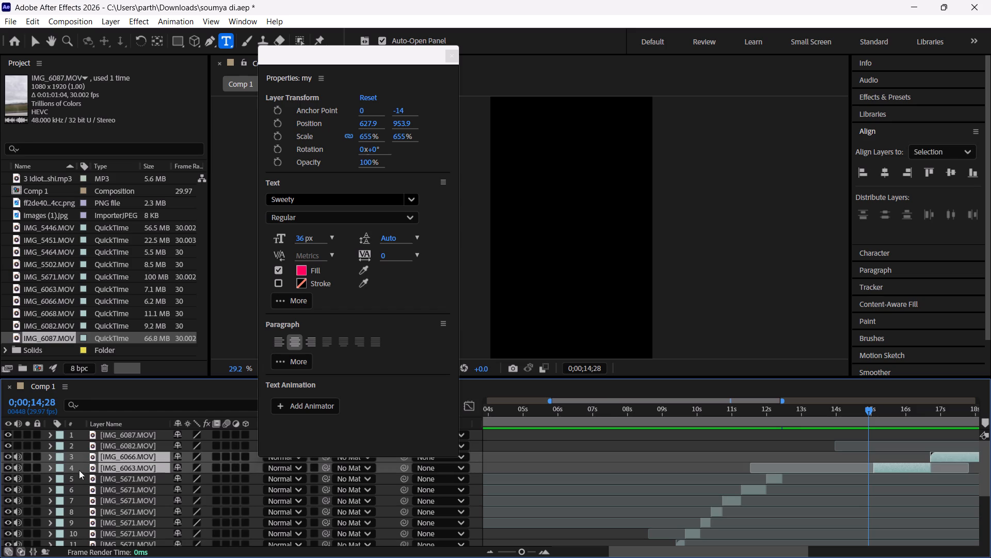
{"action": "left_click_drag", "start_coordinate": [79, 468], "coordinate": [138, 425]}
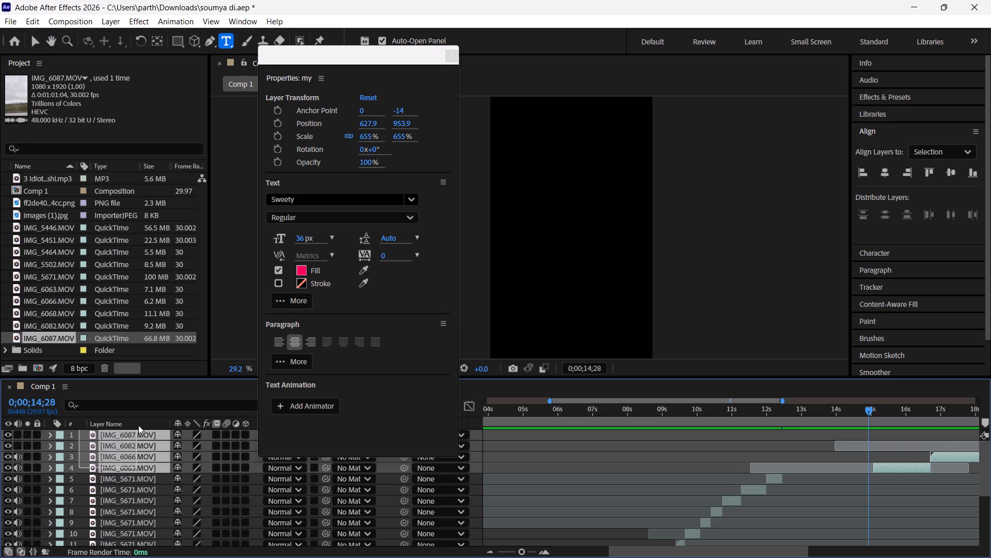
{"action": "left_click_drag", "start_coordinate": [138, 425], "coordinate": [139, 423]}
{"action": "left_click_drag", "start_coordinate": [915, 465], "coordinate": [816, 471]}
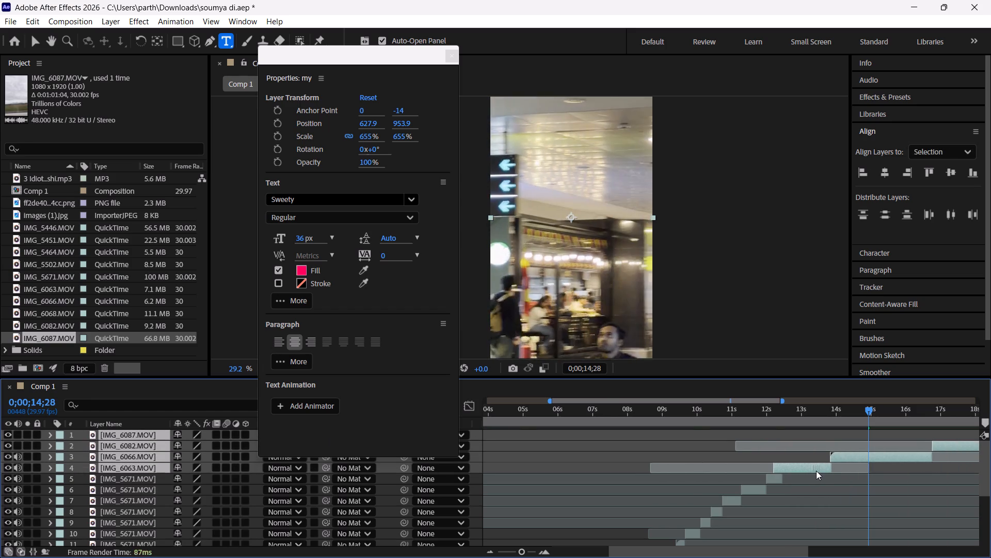
{"action": "left_click_drag", "start_coordinate": [816, 471], "coordinate": [824, 475]}
Play back from 0;00;12;03 and scrub through the repositioned clips, checking IMG_6063.MOV and IMG_6066.MOV up to 0;00;14;21.
{"action": "left_click", "coordinate": [771, 414]}
{"action": "key", "text": "space"}
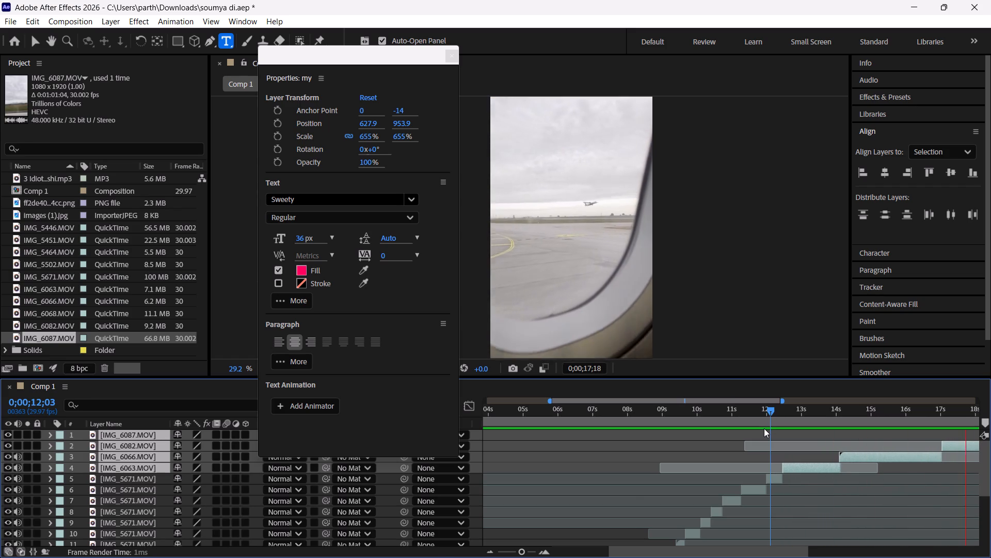
{"action": "key", "text": "space"}
{"action": "middle_click_drag", "start_coordinate": [902, 482], "coordinate": [737, 500]}
{"action": "key", "text": "space"}
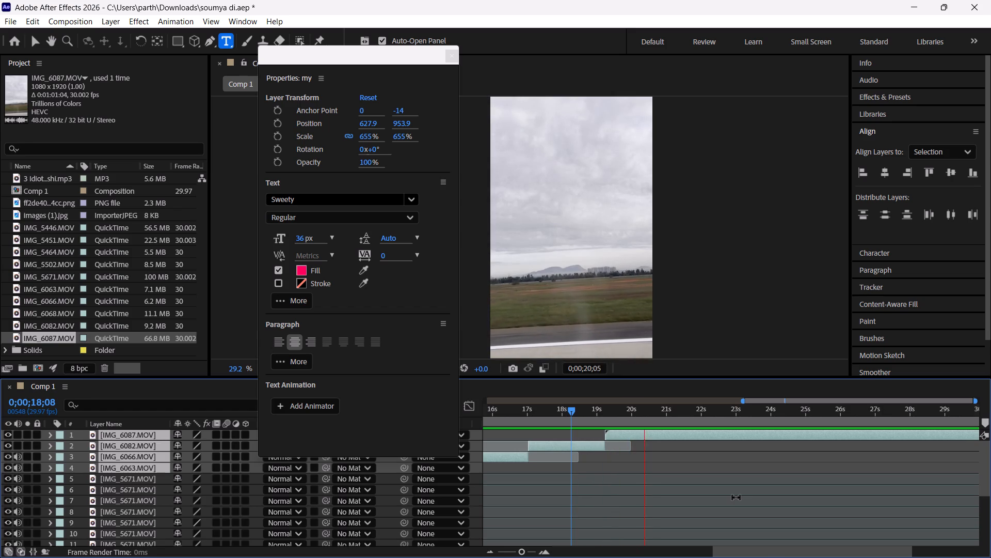
{"action": "key", "text": "space"}
{"action": "left_click_drag", "start_coordinate": [531, 413], "coordinate": [553, 421]}
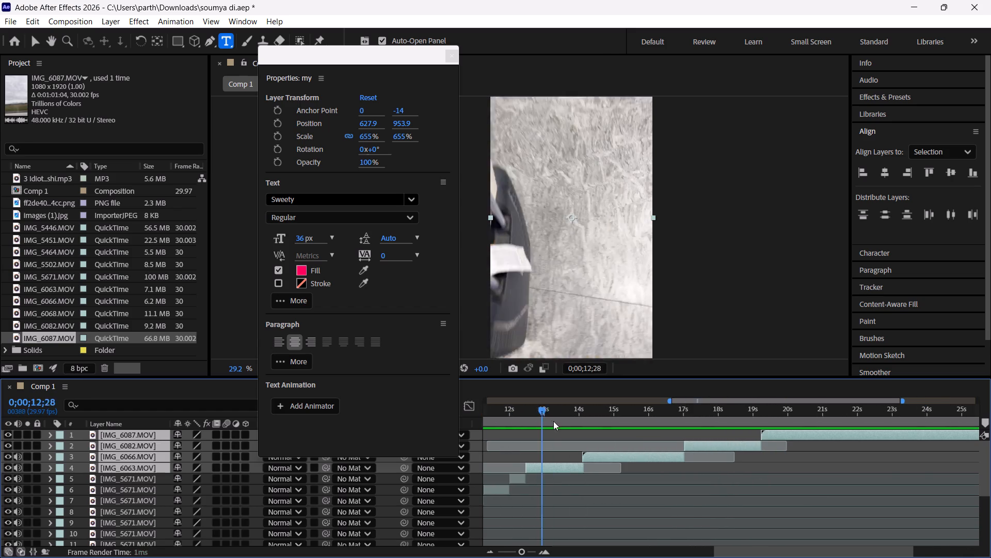
{"action": "left_click_drag", "start_coordinate": [553, 421], "coordinate": [585, 428]}
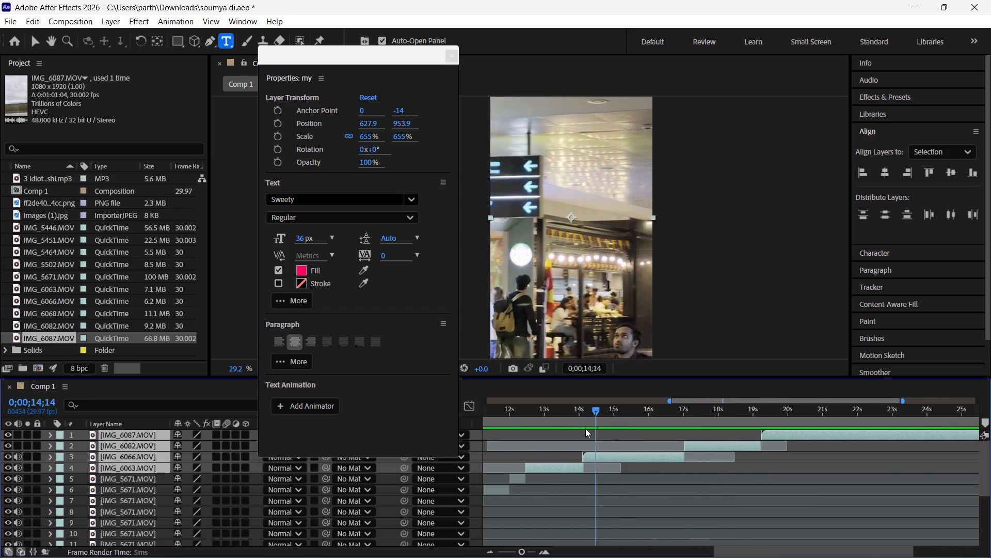
{"action": "left_click_drag", "start_coordinate": [585, 428], "coordinate": [603, 432]}
Delete the IMG_6066.MOV clip that follows IMG_6063.MOV.
{"action": "left_click", "coordinate": [637, 443]}
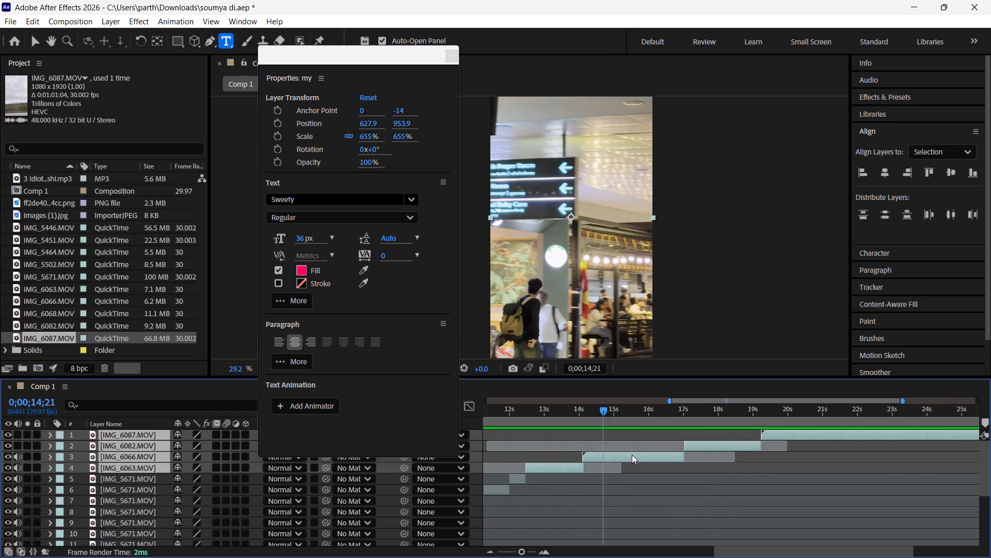
{"action": "left_click", "coordinate": [632, 456]}
{"action": "left_click", "coordinate": [649, 481]}
{"action": "left_click", "coordinate": [647, 457]}
{"action": "key", "text": "Delete"}
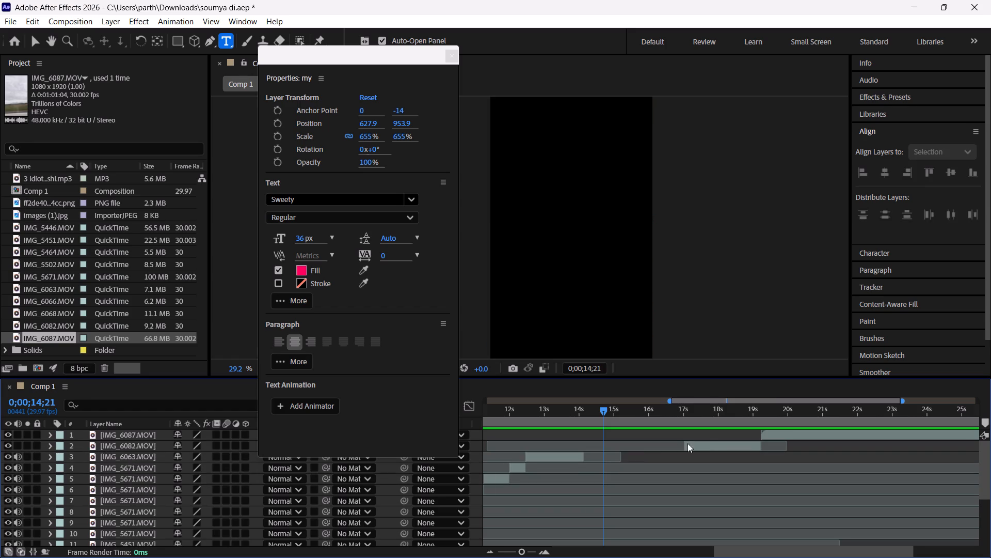
Close the gap by starting IMG_6082.MOV at about 0;00;14;04 and IMG_6087.MOV right behind it at about 0;00;16;09, and play back the result.
{"action": "left_click_drag", "start_coordinate": [706, 442], "coordinate": [604, 447]}
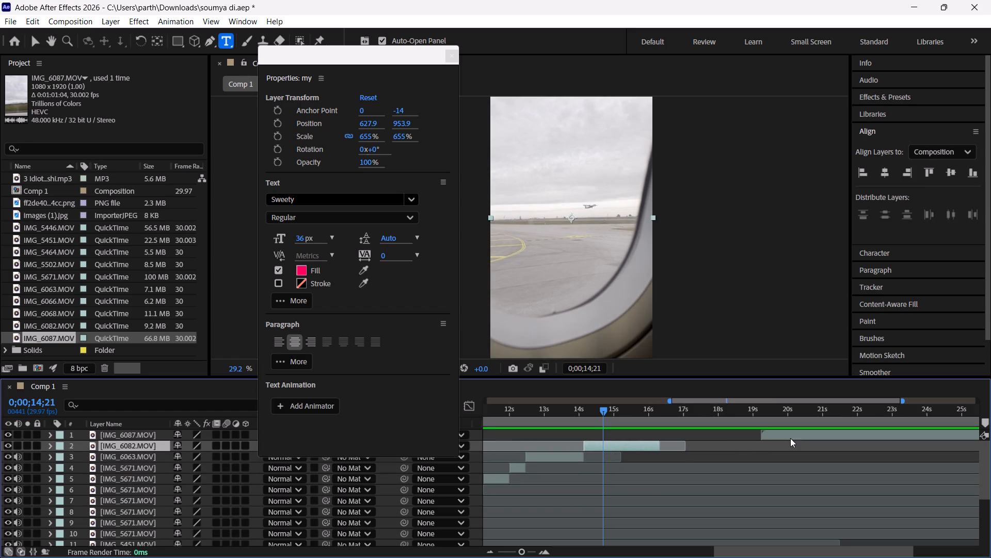
{"action": "left_click_drag", "start_coordinate": [792, 433], "coordinate": [690, 438]}
{"action": "key", "text": "space"}
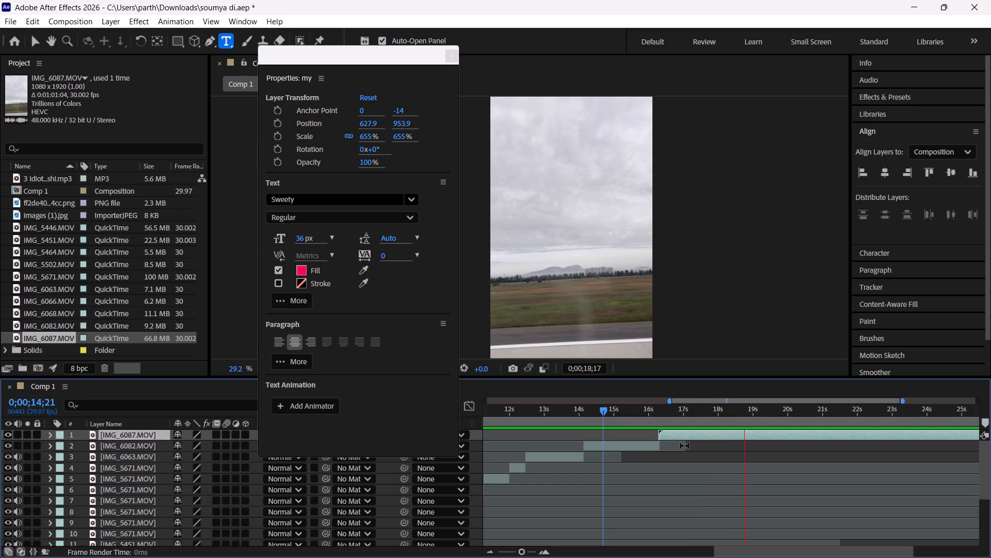
{"action": "key", "text": "space"}
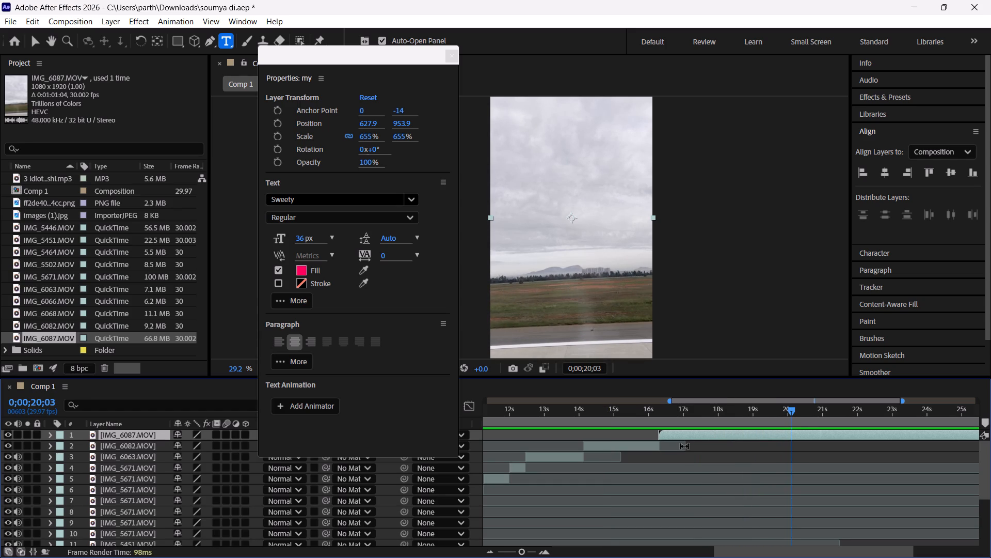
Scrub through IMG_6087.MOV and shift the clip earlier so that it ends at about 0;00;21;10.
{"action": "left_click_drag", "start_coordinate": [796, 411], "coordinate": [804, 419]}
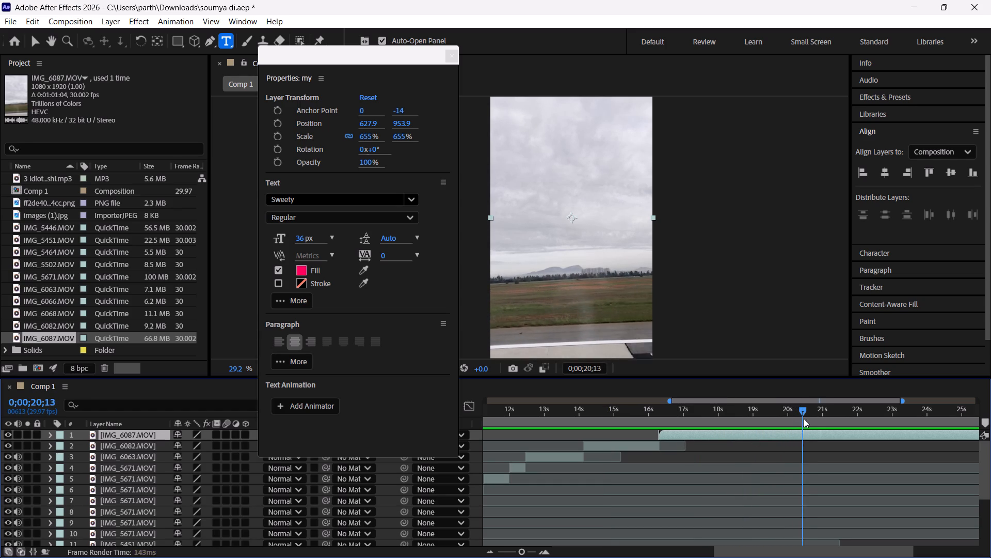
{"action": "left_click_drag", "start_coordinate": [804, 419], "coordinate": [853, 438]}
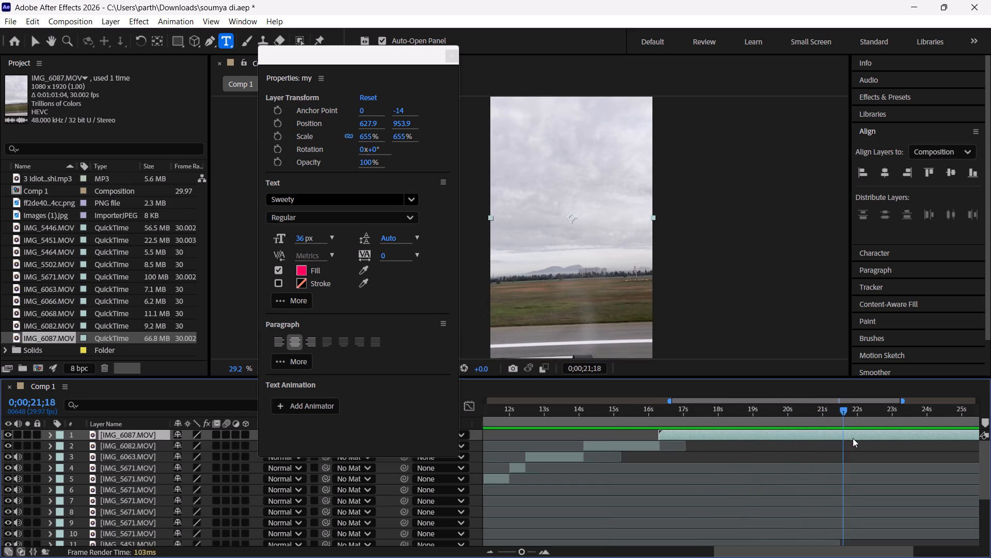
{"action": "left_click_drag", "start_coordinate": [853, 438], "coordinate": [990, 454]}
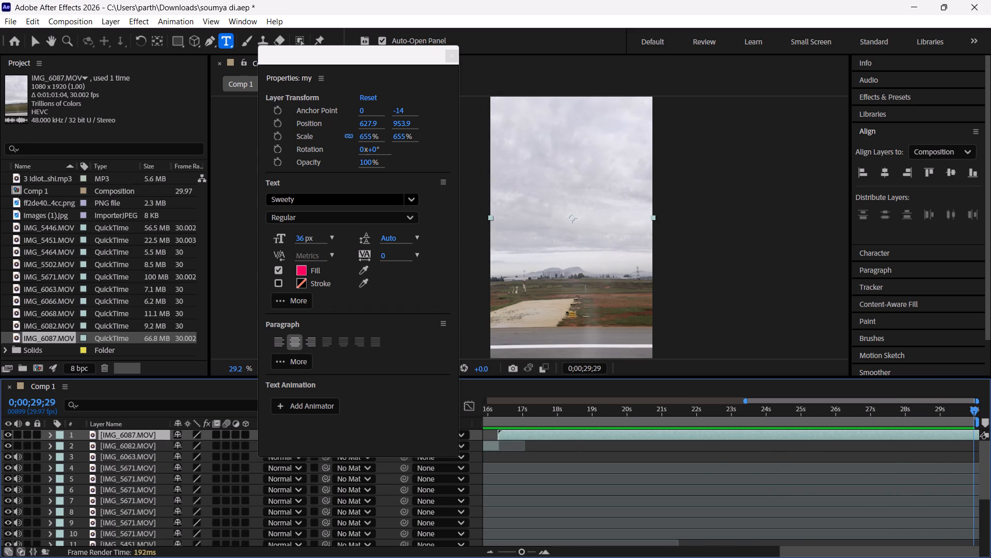
{"action": "left_click_drag", "start_coordinate": [990, 454], "coordinate": [763, 454]}
{"action": "left_click_drag", "start_coordinate": [817, 432], "coordinate": [754, 432]}
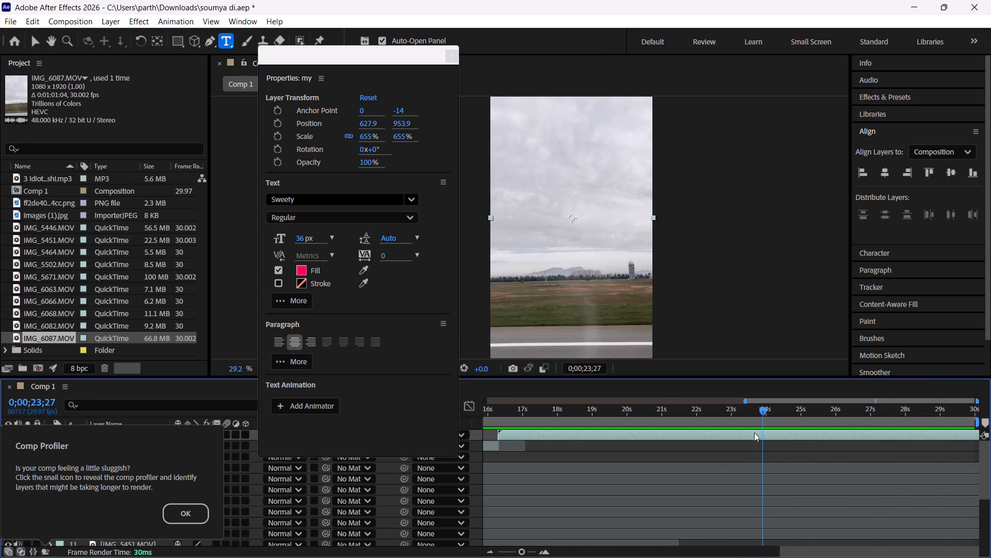
{"action": "left_click_drag", "start_coordinate": [754, 432], "coordinate": [329, 443]}
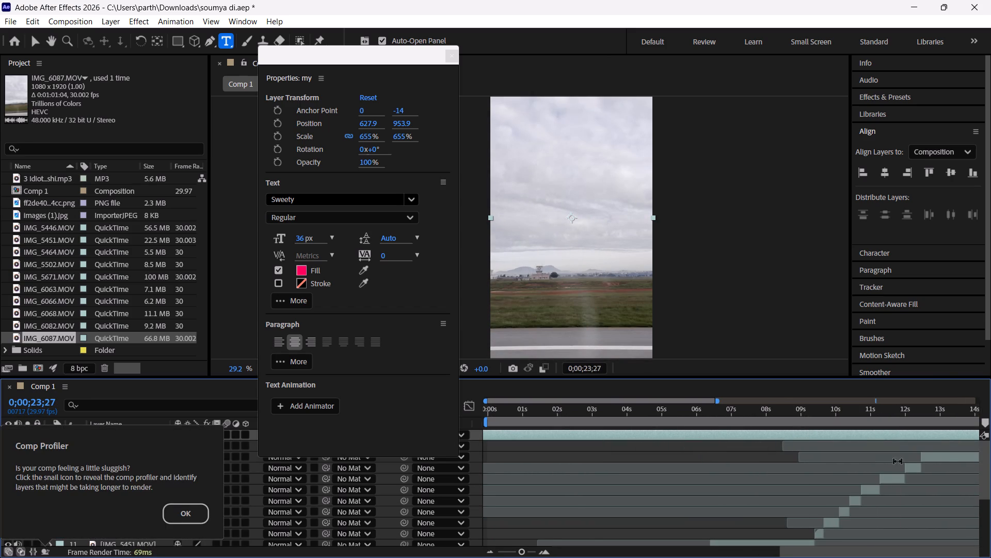
{"action": "middle_click_drag", "start_coordinate": [875, 475], "coordinate": [323, 481]}
{"action": "left_click_drag", "start_coordinate": [774, 415], "coordinate": [984, 415]}
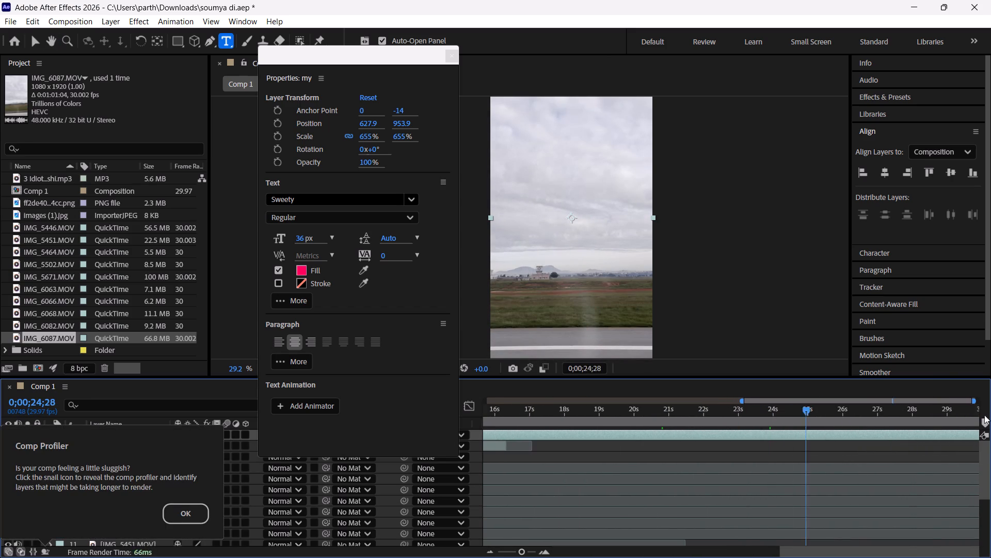
{"action": "left_click_drag", "start_coordinate": [984, 415], "coordinate": [797, 415]}
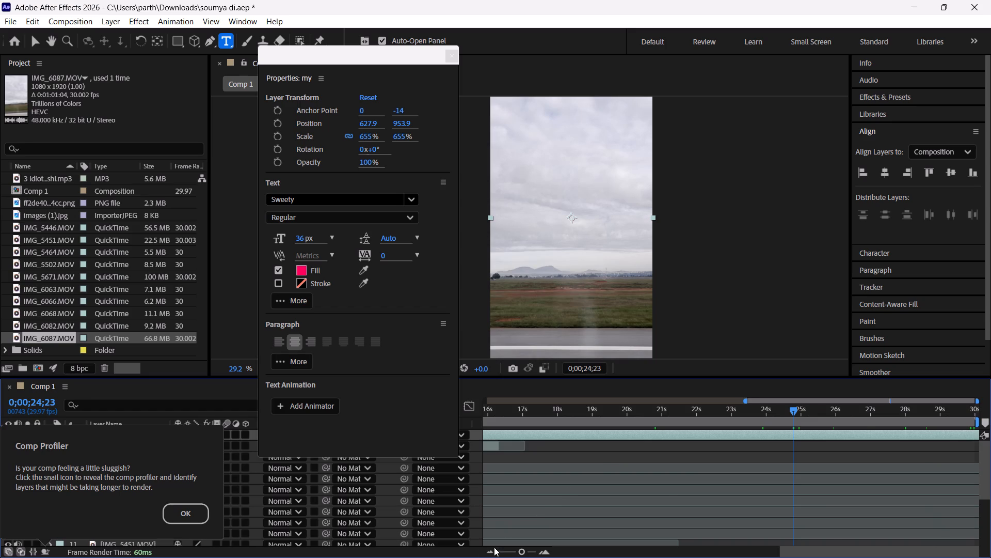
{"action": "triple_click", "coordinate": [493, 549]}
{"action": "double_click", "coordinate": [493, 549]}
{"action": "left_click_drag", "start_coordinate": [922, 434], "coordinate": [800, 444]}
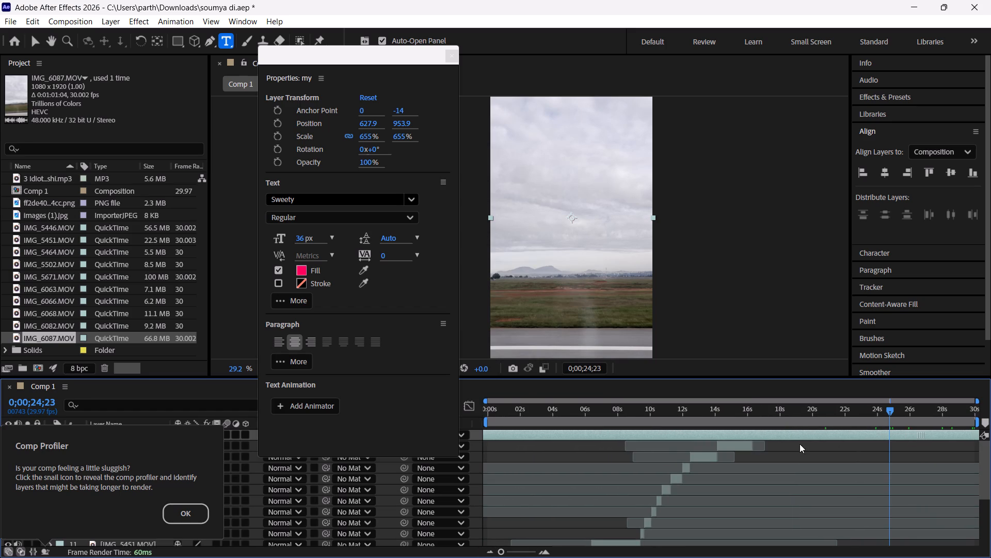
{"action": "left_click_drag", "start_coordinate": [800, 444], "coordinate": [489, 447]}
Find the trim point in IMG_6087.MOV, split the clip at 0;00;02;16 and delete the part before it.
{"action": "left_click_drag", "start_coordinate": [834, 414], "coordinate": [656, 421]}
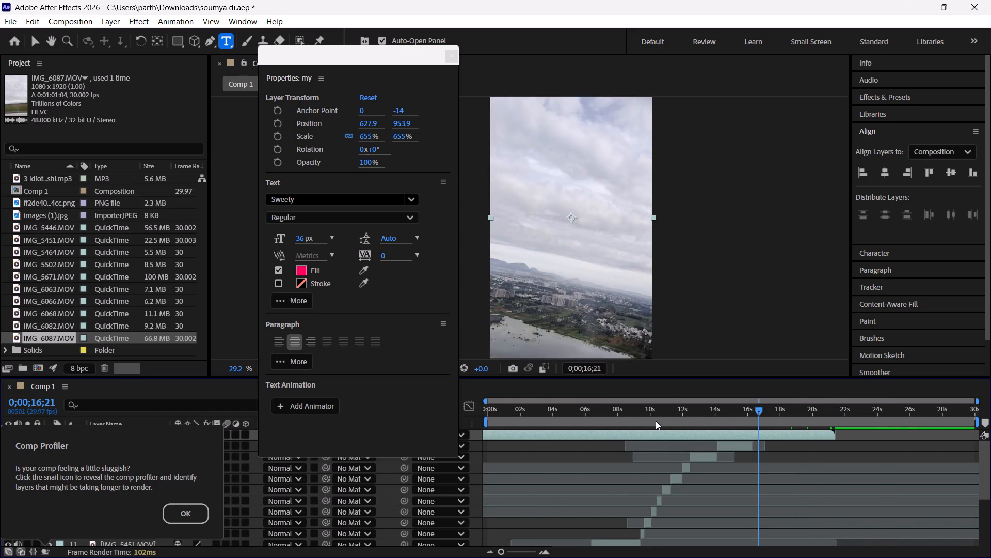
{"action": "left_click_drag", "start_coordinate": [656, 421], "coordinate": [731, 425]}
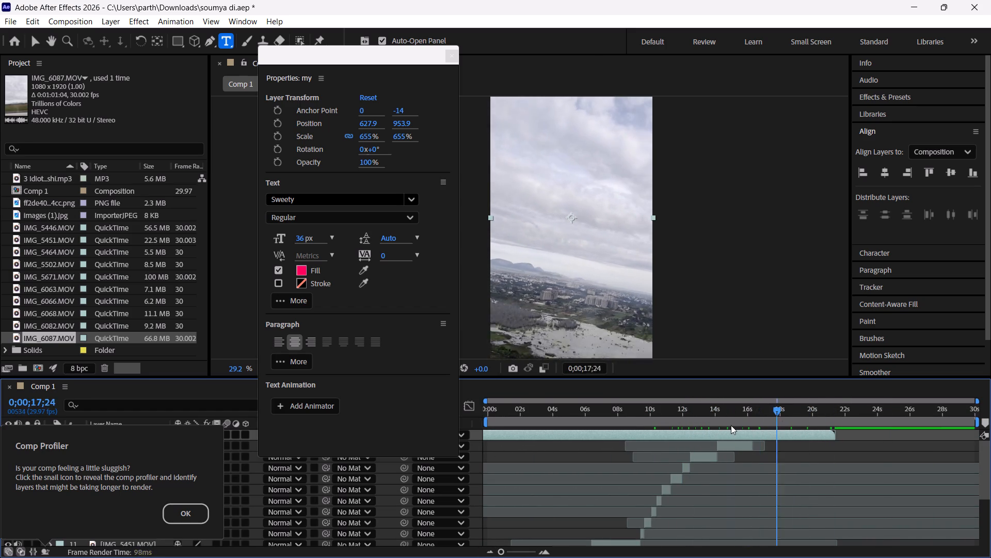
{"action": "left_click_drag", "start_coordinate": [731, 425], "coordinate": [536, 428]}
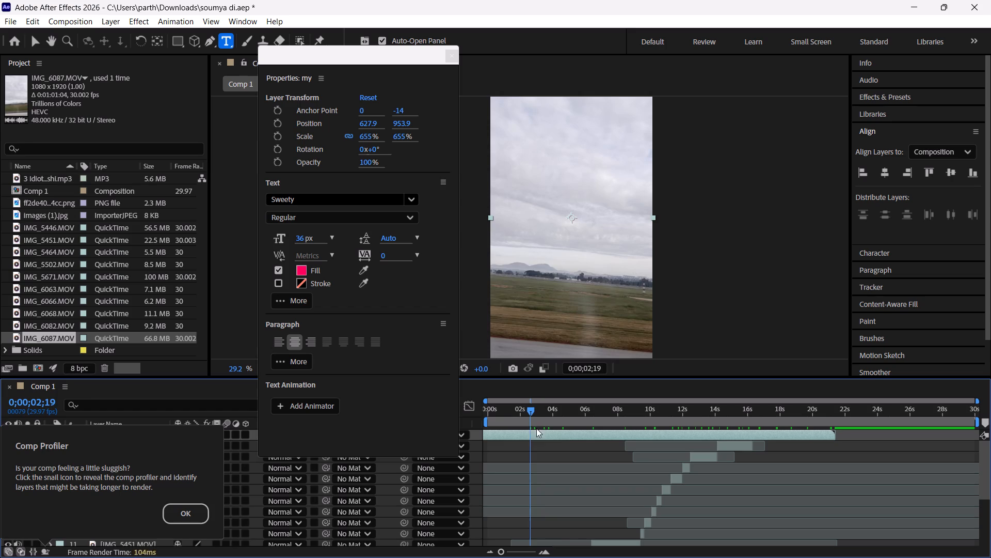
{"action": "left_click_drag", "start_coordinate": [536, 428], "coordinate": [593, 432]}
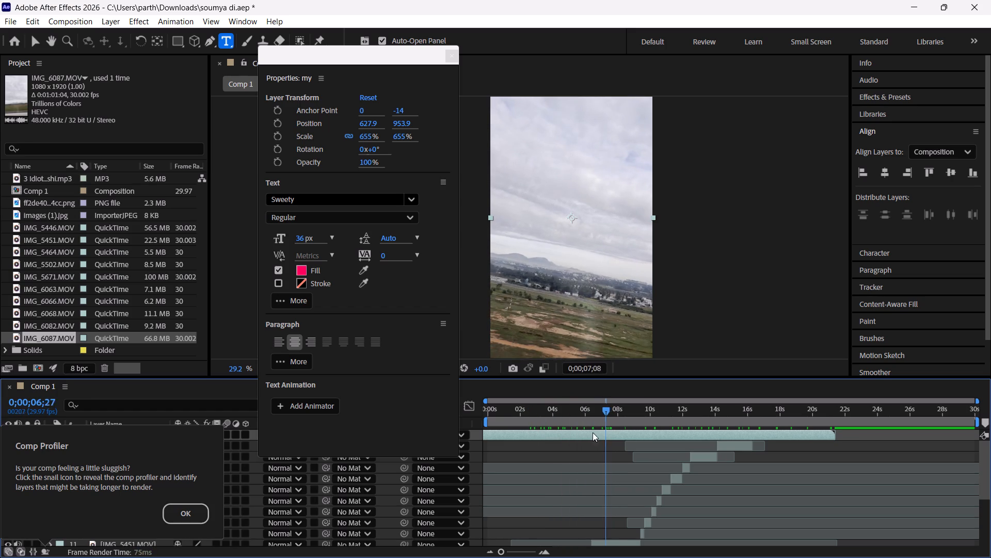
{"action": "left_click_drag", "start_coordinate": [593, 432], "coordinate": [555, 435]}
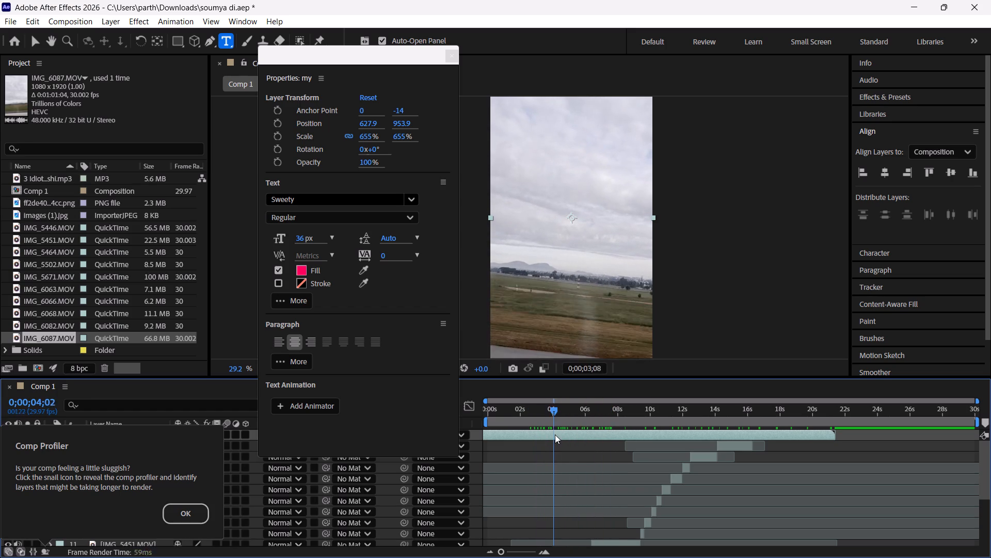
{"action": "left_click_drag", "start_coordinate": [555, 435], "coordinate": [529, 438]}
{"action": "key", "text": "z"}
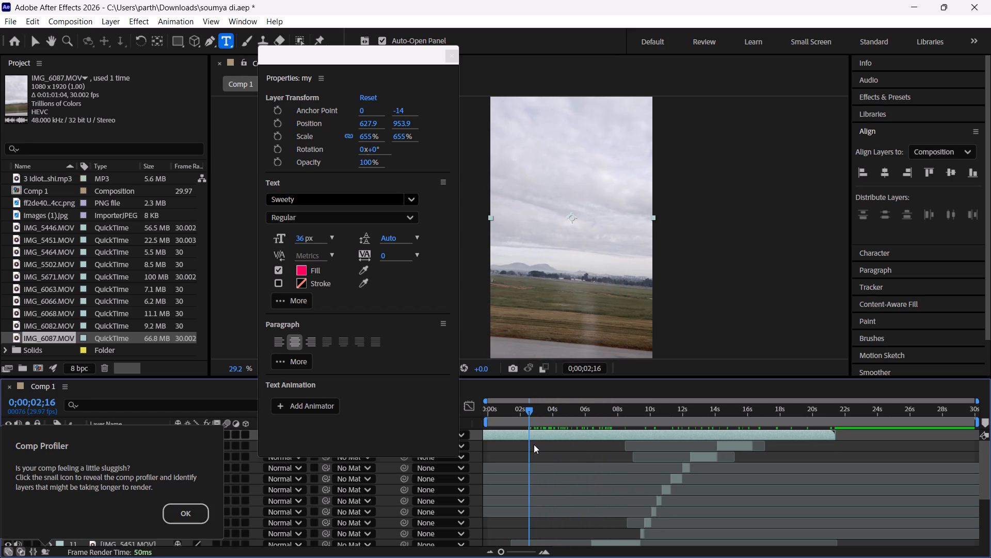
{"action": "left_click", "coordinate": [525, 448]}
{"action": "key", "text": "Delete"}
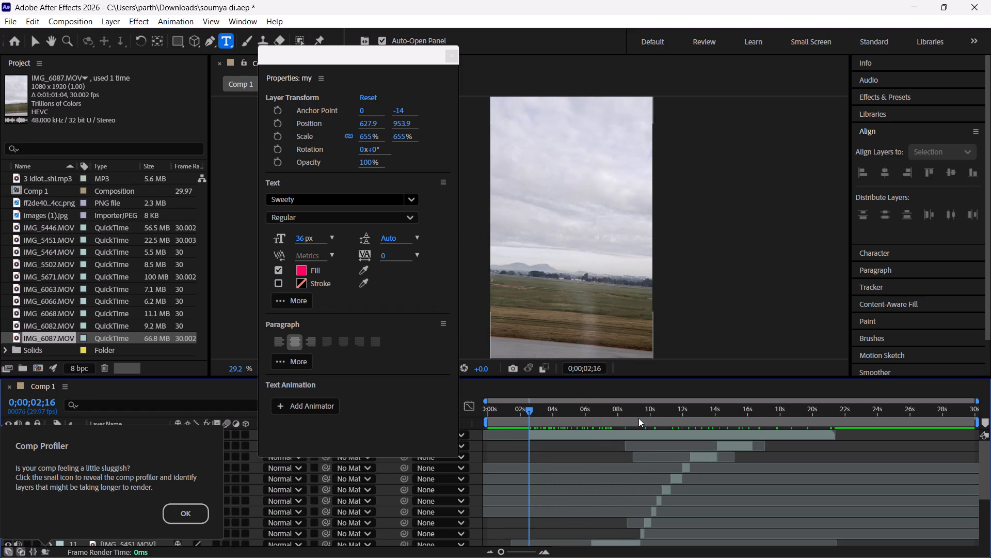
Move the remaining IMG_6087.MOV segment right after IMG_6082.MOV, starting at about 0;00;16;10, and play back from 0;00;15;13.
{"action": "left_click_drag", "start_coordinate": [598, 432], "coordinate": [822, 448]}
{"action": "left_click", "coordinate": [738, 414]}
{"action": "key", "text": "space"}
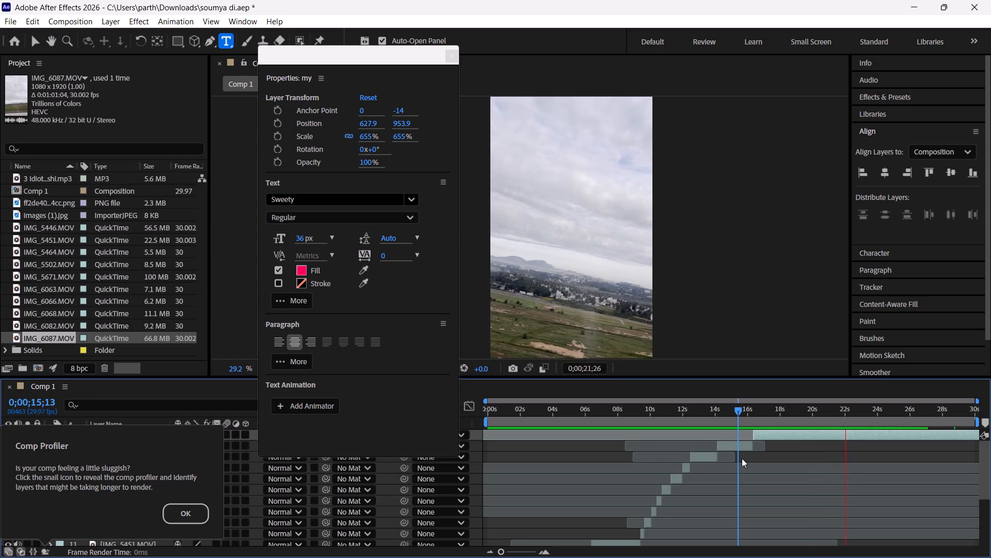
{"action": "key", "text": "space"}
Review the edit by playing back from 0;00;02;16, scrubbing through the middle clips, and playing IMG_6087.MOV from 0;00;16;09.
{"action": "left_click", "coordinate": [619, 408]}
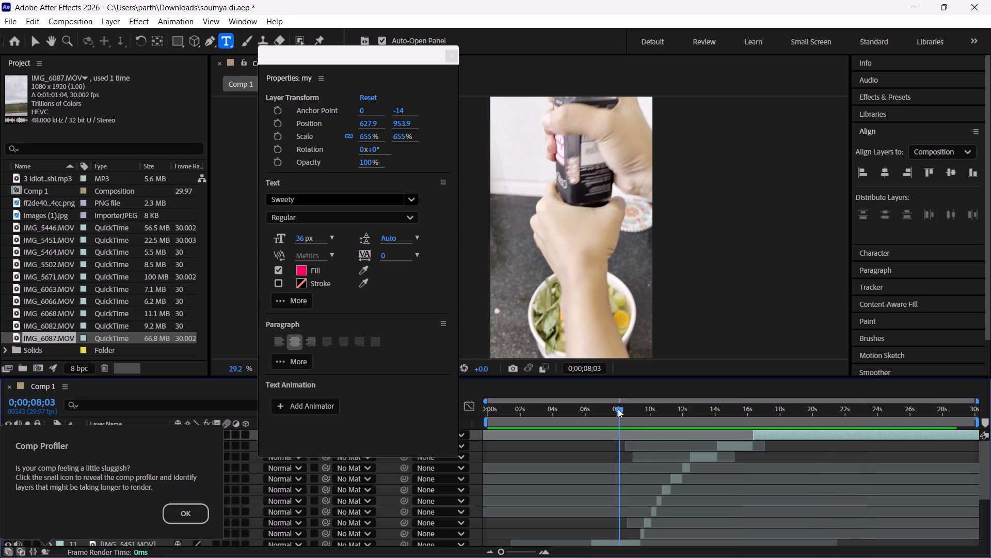
{"action": "left_click_drag", "start_coordinate": [616, 412], "coordinate": [526, 429]}
{"action": "key", "text": "space"}
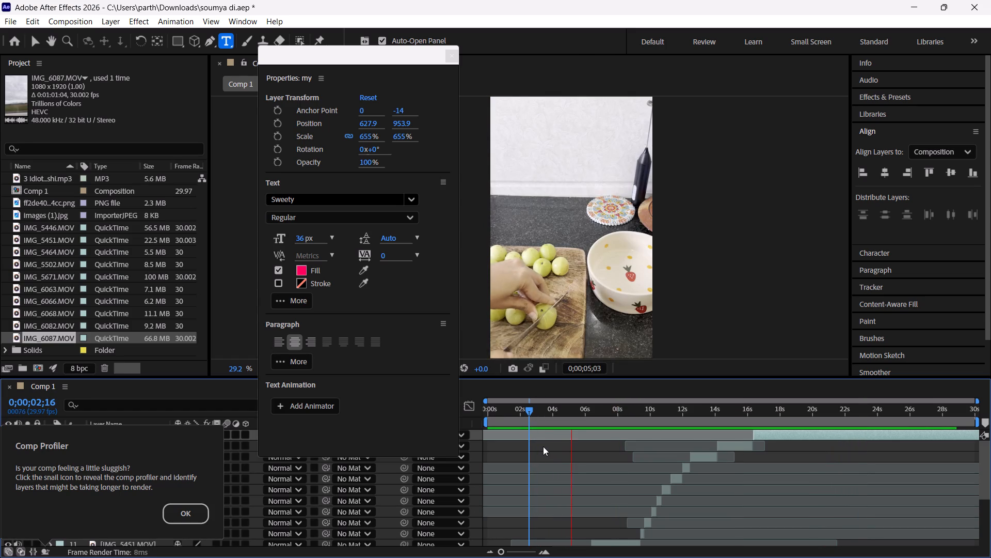
{"action": "key", "text": "space"}
{"action": "left_click_drag", "start_coordinate": [592, 409], "coordinate": [579, 414]}
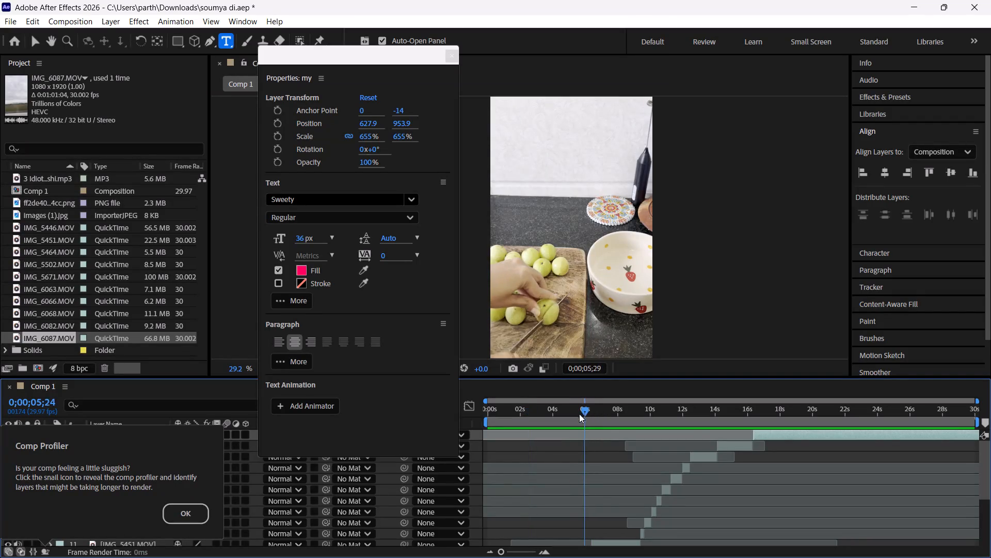
{"action": "left_click_drag", "start_coordinate": [579, 414], "coordinate": [572, 417]}
{"action": "scroll", "coordinate": [557, 460], "scroll_direction": "down", "scroll_amount": 2}
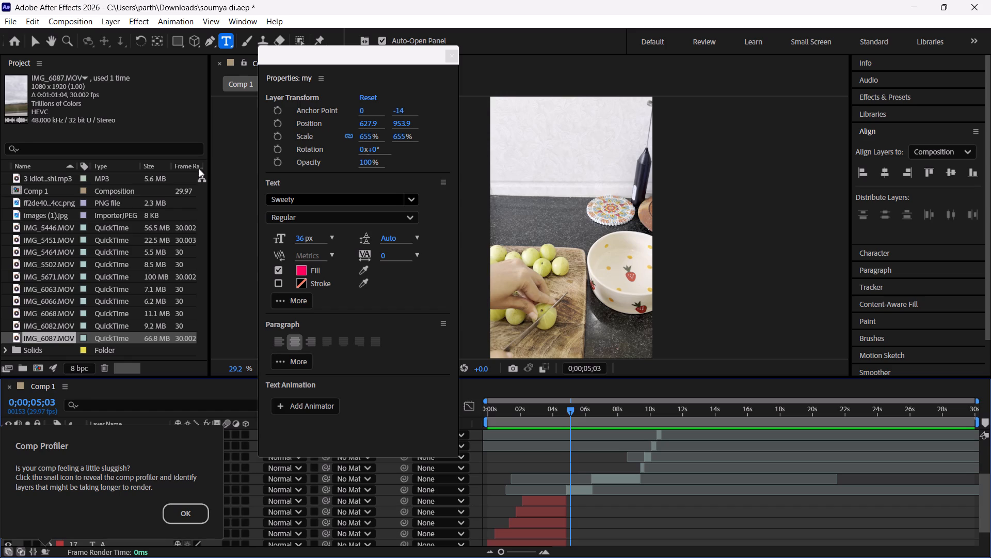
{"action": "left_click_drag", "start_coordinate": [576, 412], "coordinate": [695, 433]}
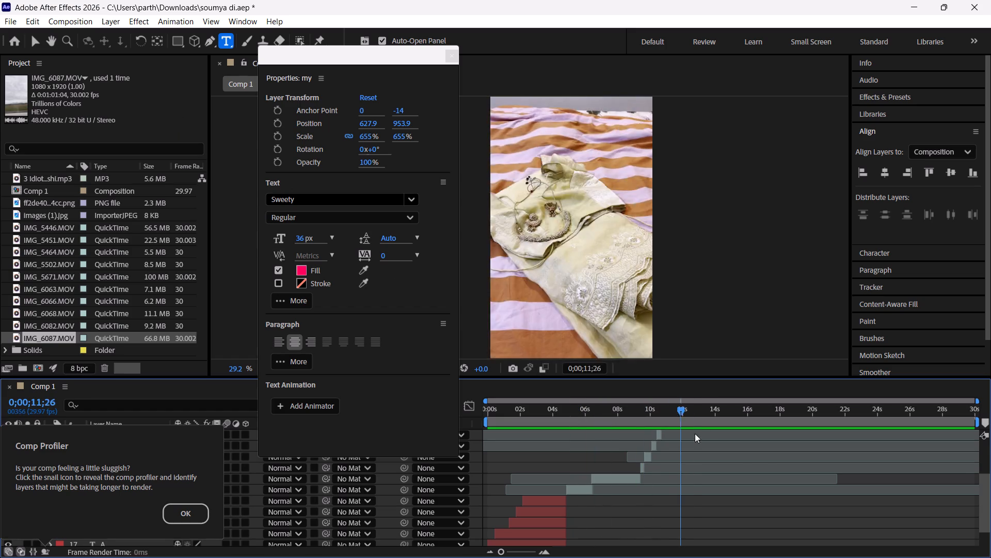
{"action": "left_click_drag", "start_coordinate": [695, 433], "coordinate": [758, 442]}
{"action": "scroll", "coordinate": [762, 466], "scroll_direction": "up", "scroll_amount": 6}
{"action": "left_click_drag", "start_coordinate": [757, 417], "coordinate": [754, 417]}
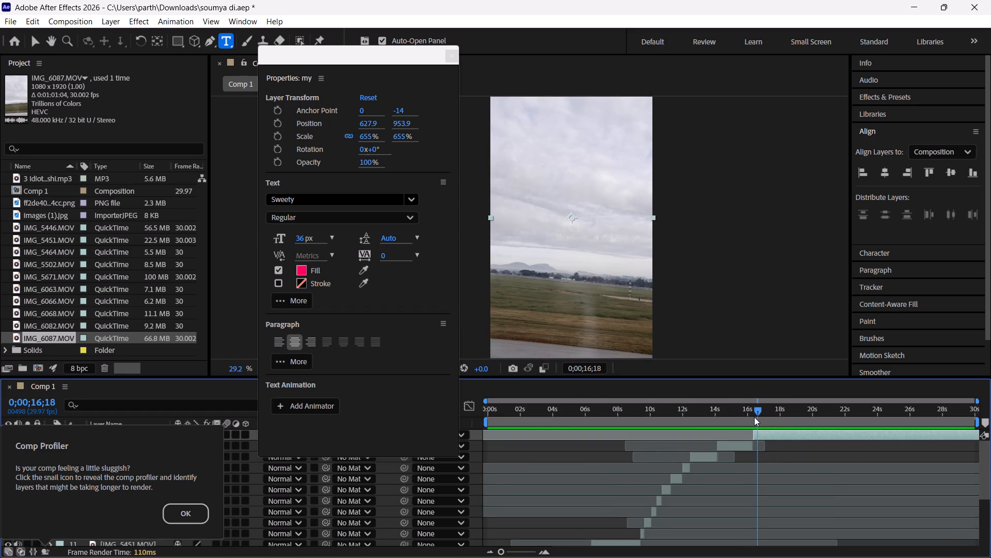
{"action": "left_click_drag", "start_coordinate": [754, 417], "coordinate": [752, 417]}
{"action": "key", "text": "space"}
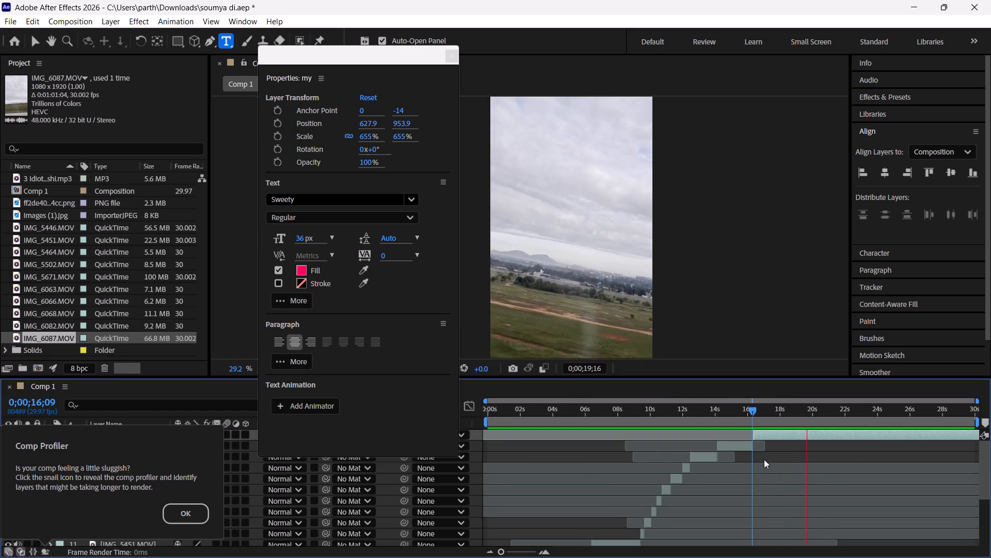
{"action": "key", "text": "space"}
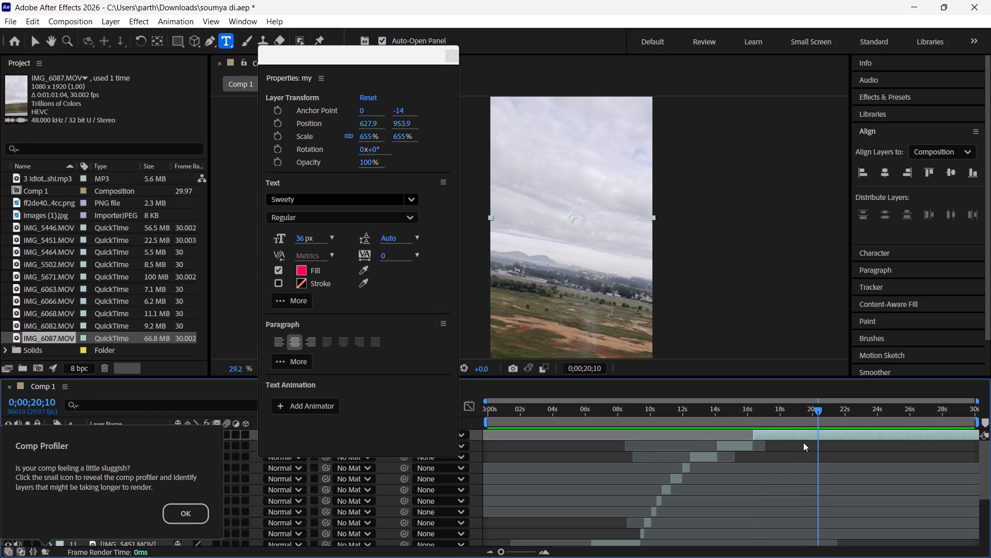
Keyframe the MP3 music layer's Audio Levels from 0 dB at 0;00;20;10 to -103 dB at 0;00;21;18, and play back the fade-out.
{"action": "scroll", "coordinate": [805, 458], "scroll_direction": "down", "scroll_amount": 11}
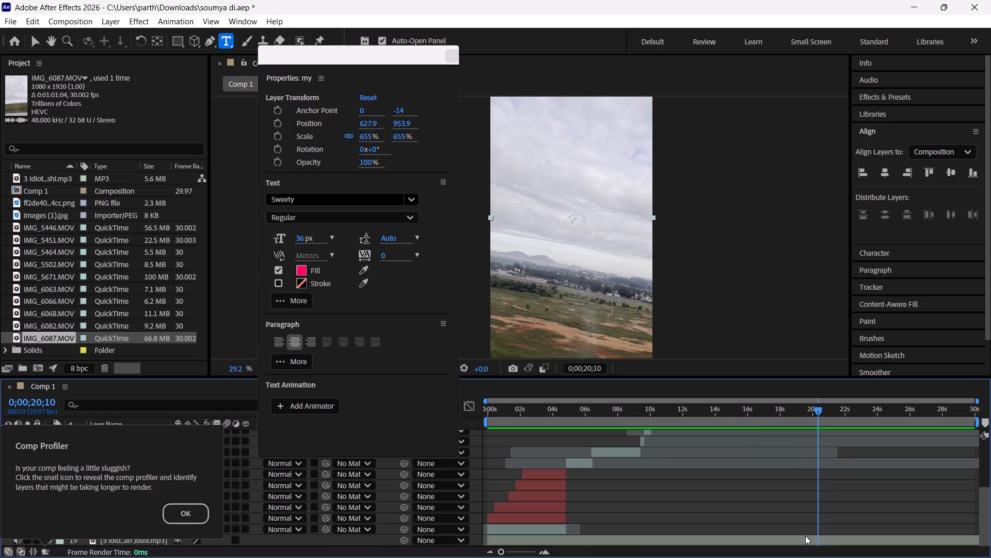
{"action": "left_click", "coordinate": [805, 536]}
{"action": "left_click", "coordinate": [178, 515]}
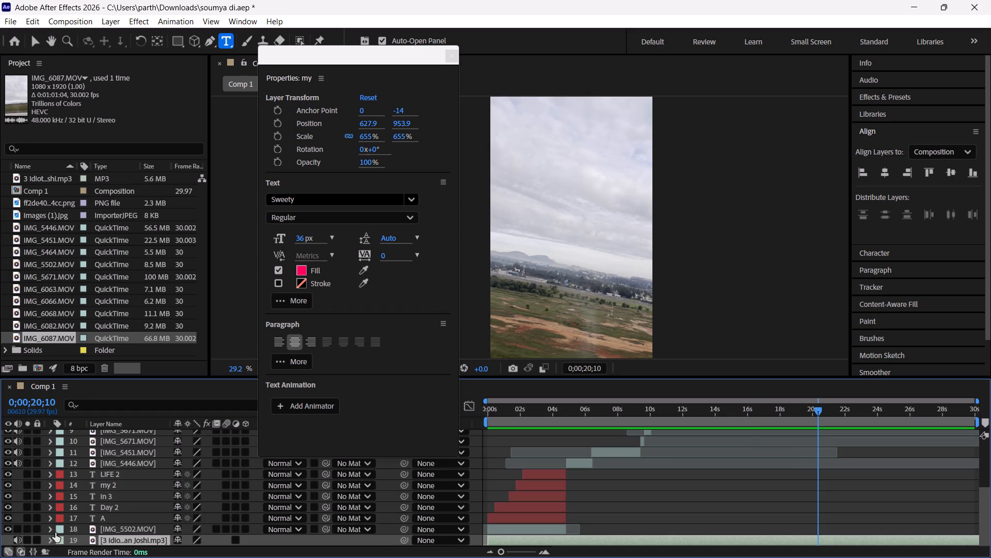
{"action": "left_click", "coordinate": [48, 537]}
{"action": "key", "text": "z"}
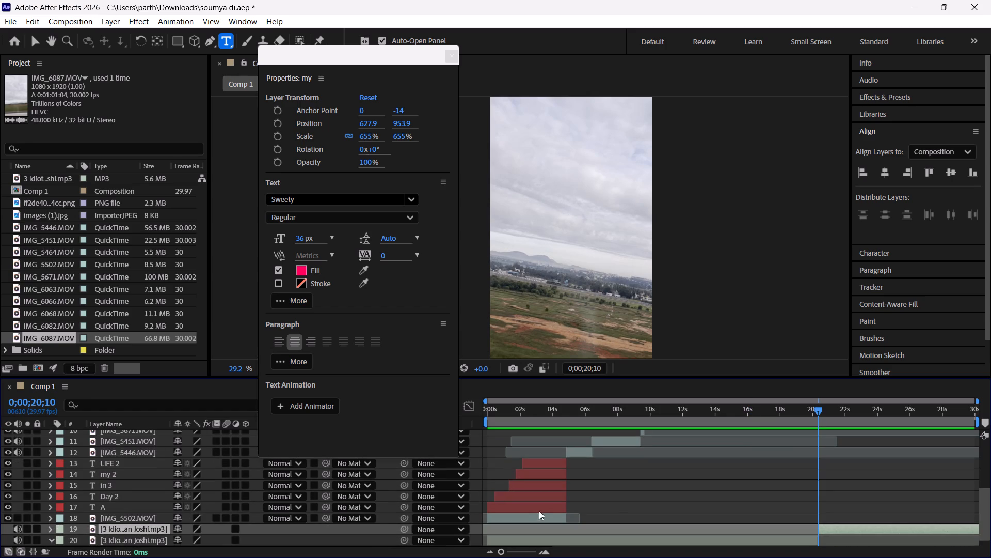
{"action": "key", "text": "ctrl+z"}
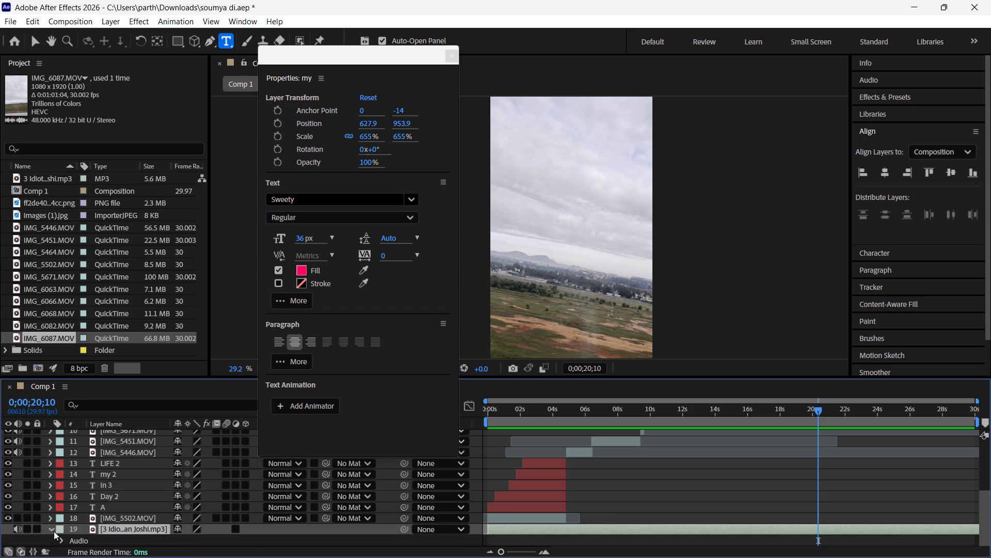
{"action": "left_click", "coordinate": [62, 543]}
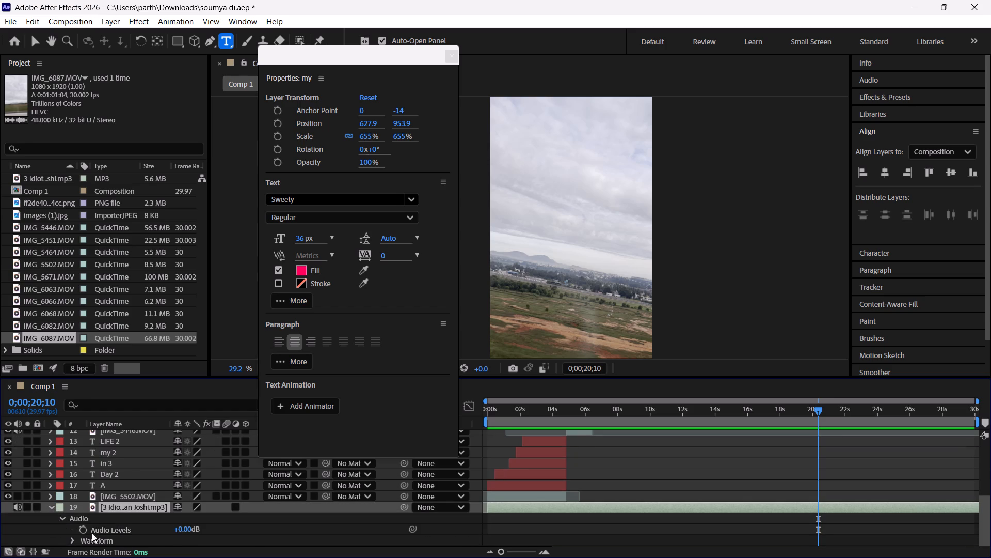
{"action": "left_click", "coordinate": [84, 530]}
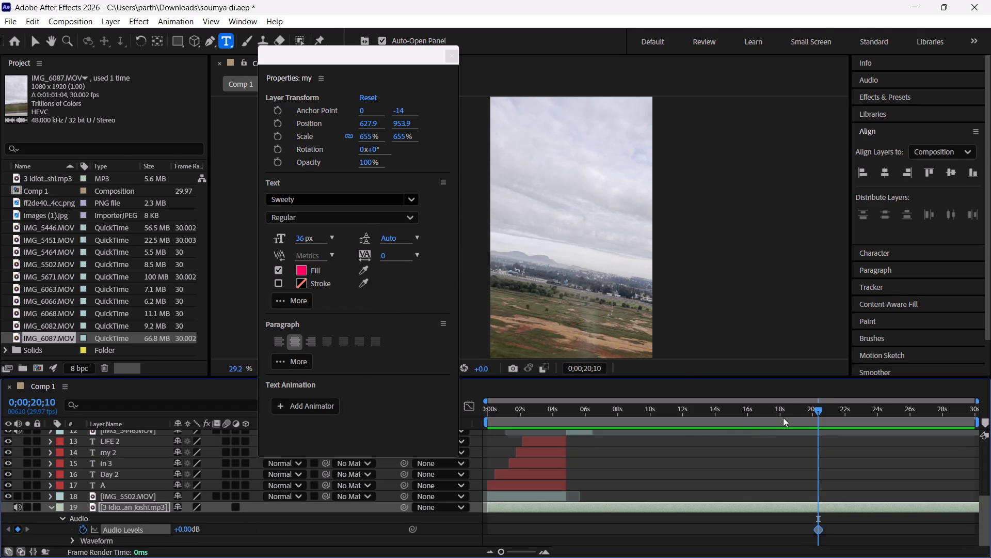
{"action": "left_click_drag", "start_coordinate": [817, 410], "coordinate": [838, 422]}
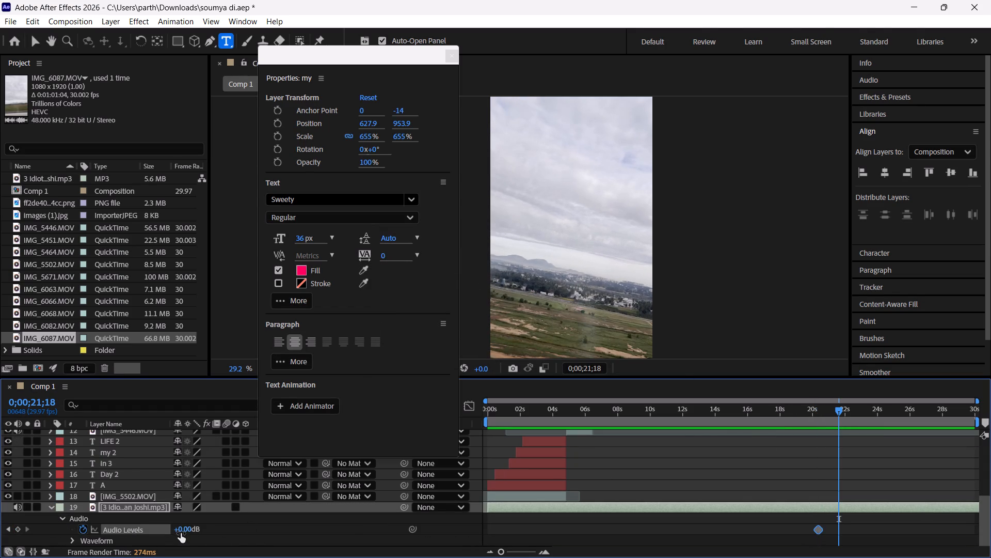
{"action": "left_click_drag", "start_coordinate": [183, 529], "coordinate": [122, 535]}
{"action": "left_click", "coordinate": [766, 409]}
{"action": "key", "text": "space"}
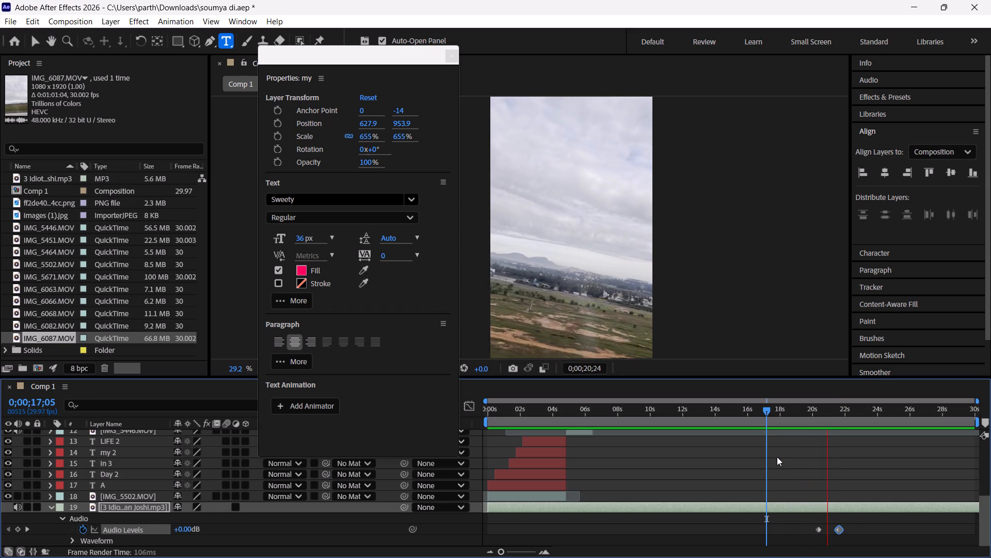
{"action": "key", "text": "space"}
Lengthen the music fade-out by moving its second Audio Levels keyframe to about 0;00;23;09, and play back from 0;00;18;20.
{"action": "left_click", "coordinate": [852, 517]}
{"action": "left_click_drag", "start_coordinate": [838, 528], "coordinate": [861, 533]}
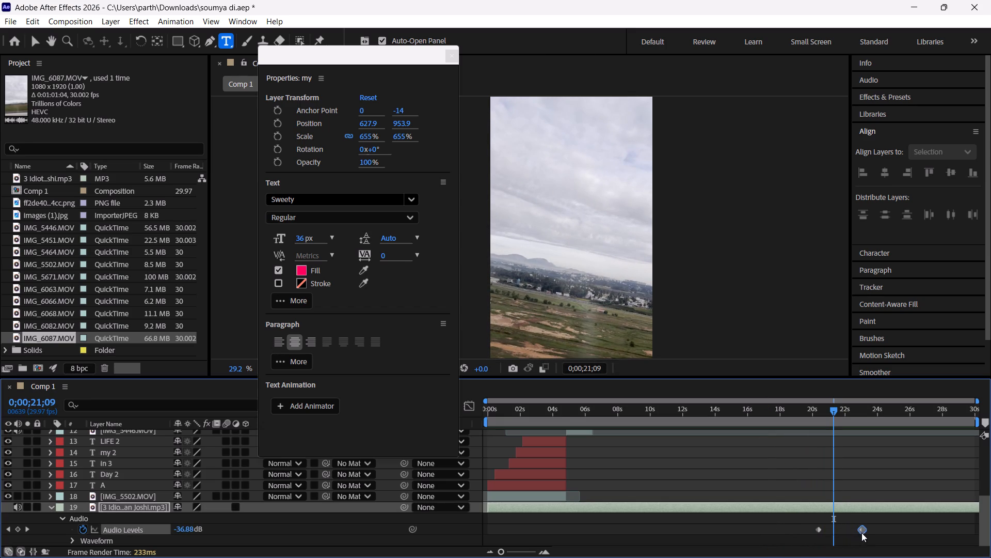
{"action": "left_click_drag", "start_coordinate": [861, 533], "coordinate": [866, 533]}
{"action": "left_click", "coordinate": [791, 414]}
{"action": "key", "text": "space"}
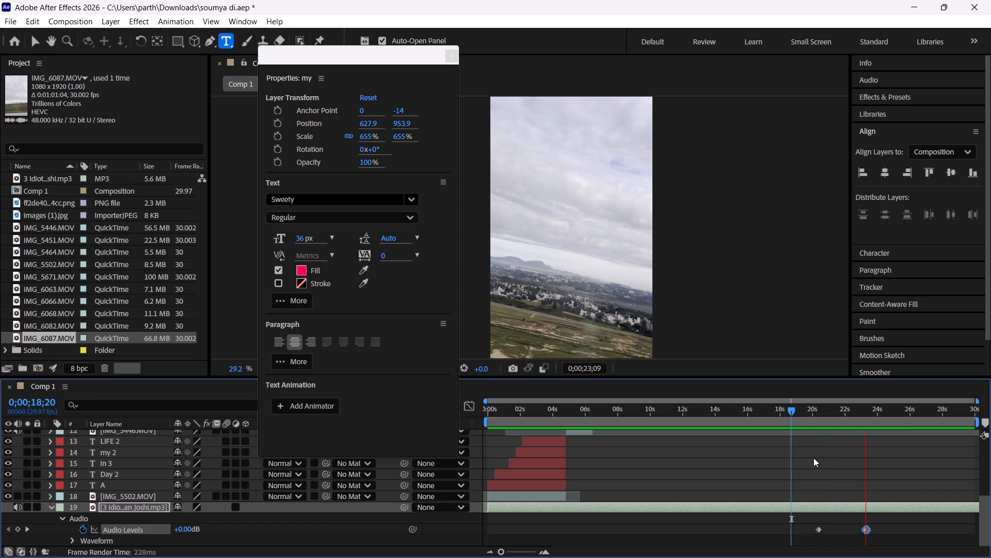
{"action": "key", "text": "space"}
Split the MP3 music layer at the closing fade keyframe, 0;00;23;09, and delete the part after it.
{"action": "left_click", "coordinate": [867, 410]}
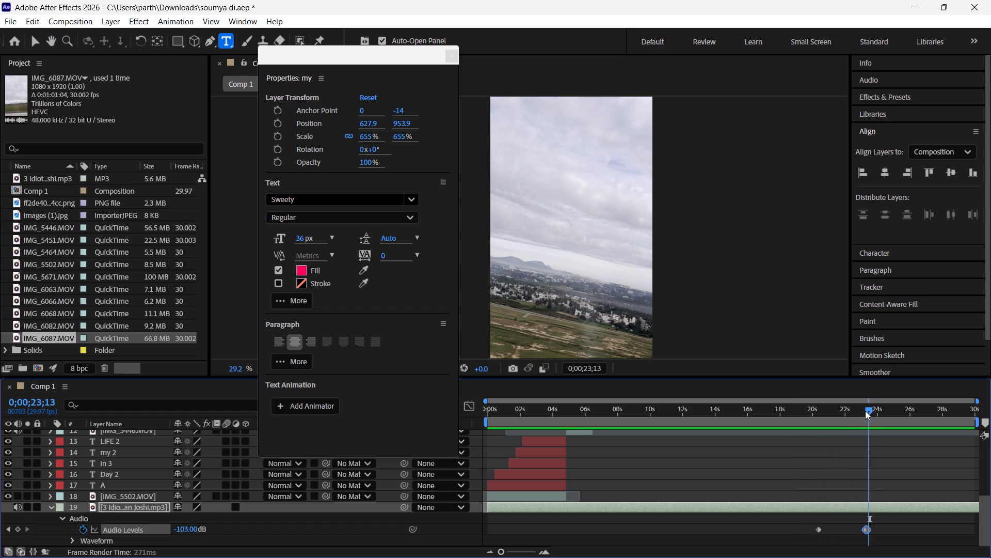
{"action": "scroll", "coordinate": [874, 457], "scroll_direction": "up", "scroll_amount": 5}
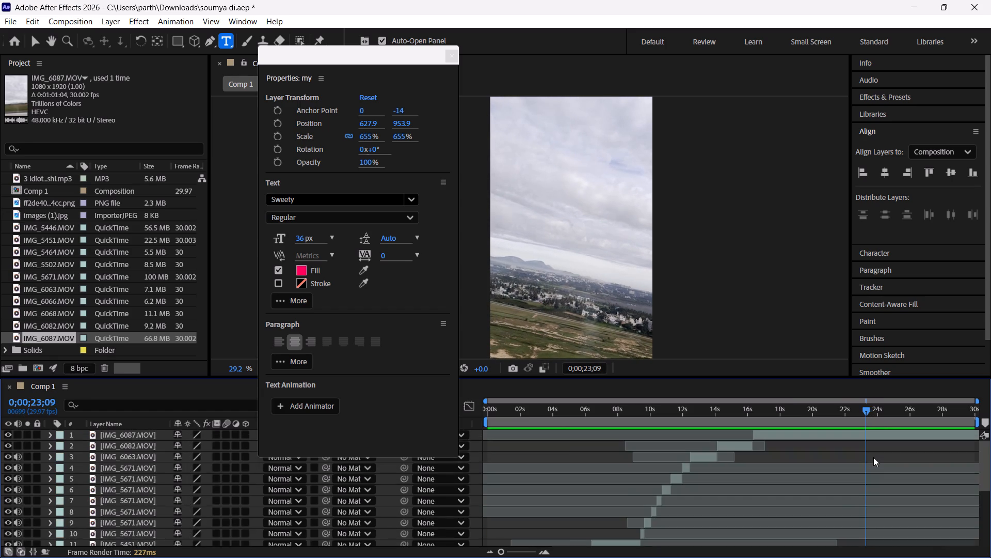
{"action": "scroll", "coordinate": [873, 457], "scroll_direction": "up", "scroll_amount": 4}
{"action": "scroll", "coordinate": [873, 458], "scroll_direction": "down", "scroll_amount": 8}
{"action": "left_click", "coordinate": [873, 503]}
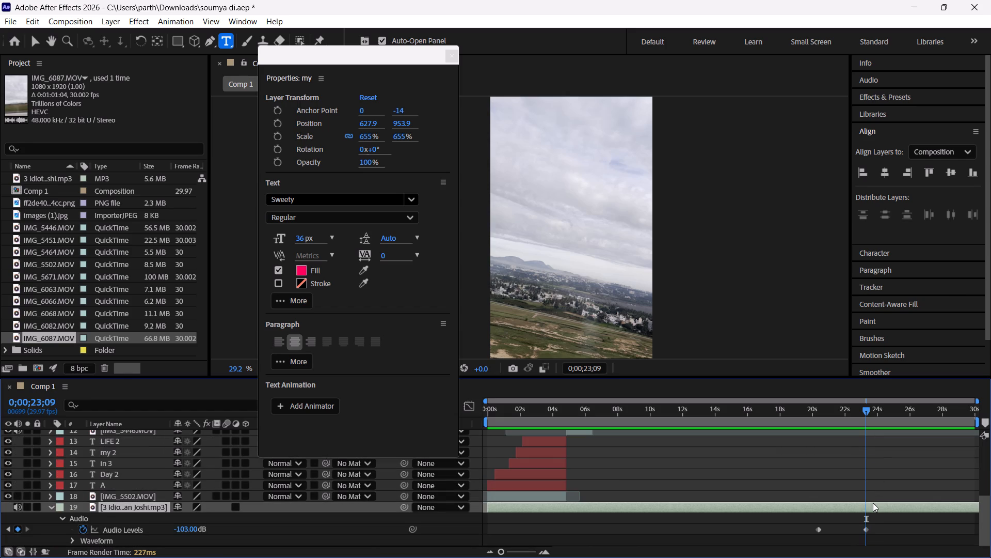
{"action": "left_click", "coordinate": [873, 503]}
{"action": "key", "text": "z"}
{"action": "key", "text": "Delete"}
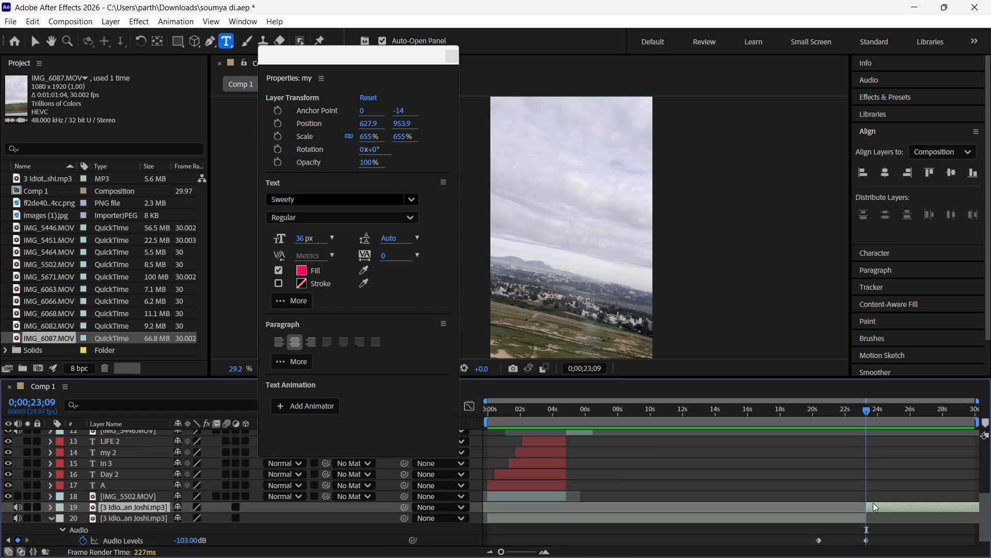
Render Comp 1 through the Render Queue to a file named "left video" in the Downloads folder.
{"action": "left_click", "coordinate": [69, 23]}
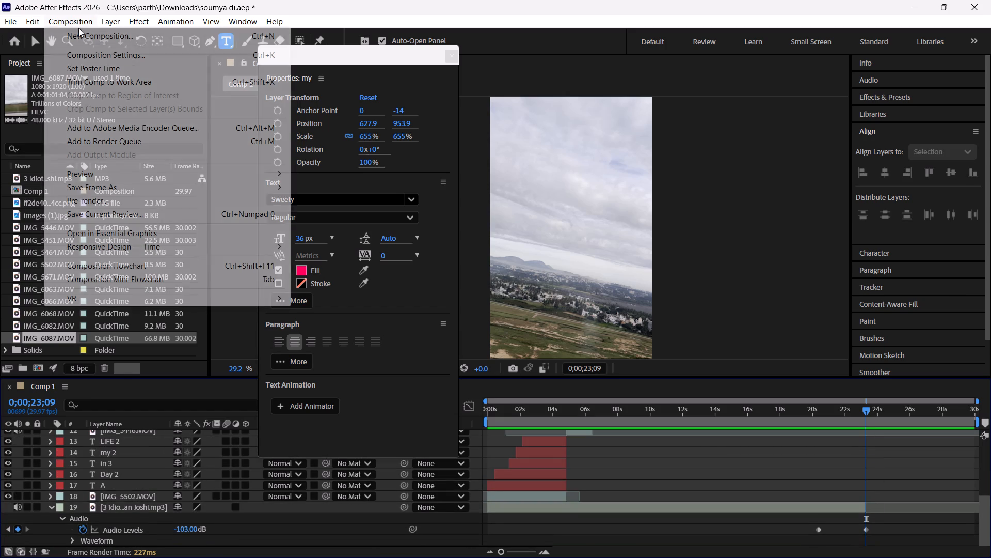
{"action": "left_click", "coordinate": [118, 144]}
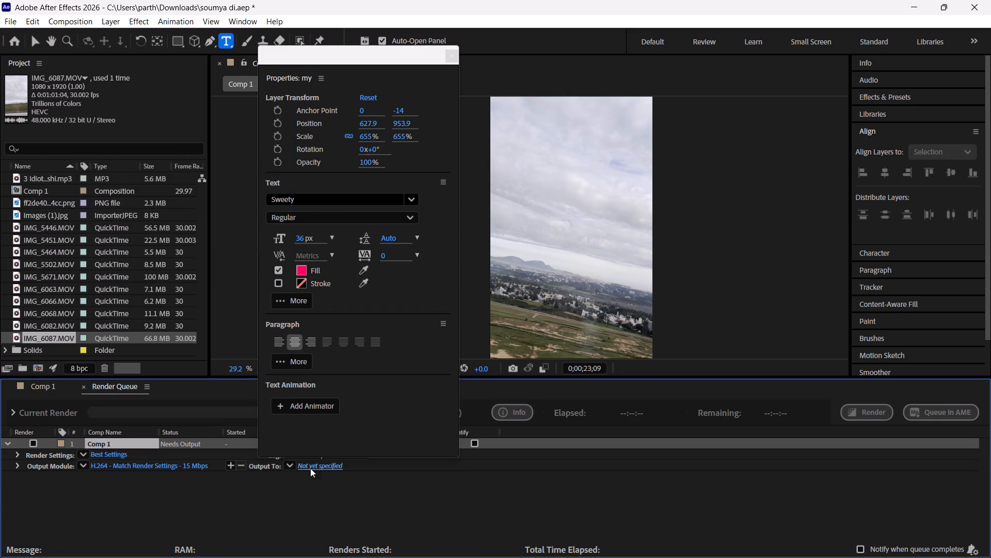
{"action": "left_click", "coordinate": [313, 467]}
{"action": "left_click", "coordinate": [314, 467]}
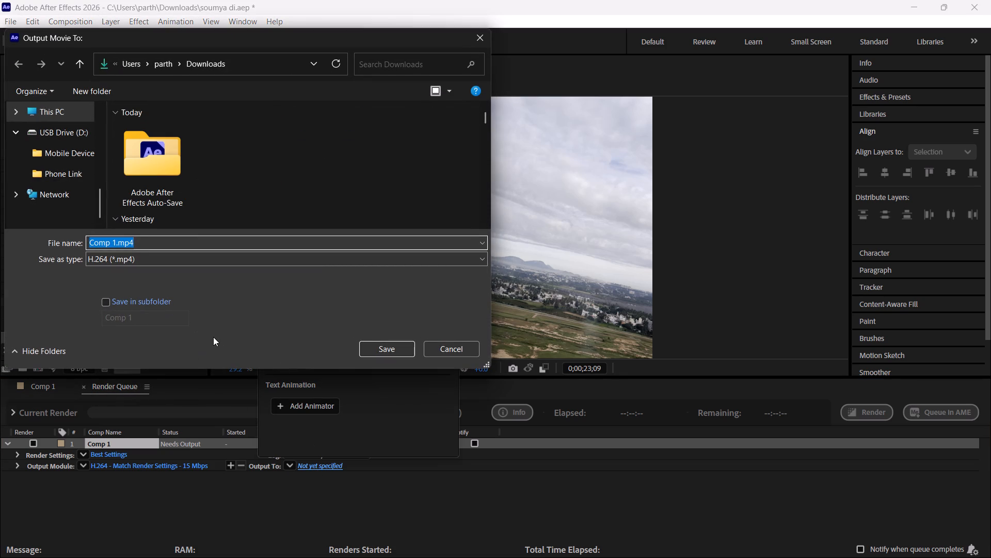
{"action": "type", "text": "left video"}
{"action": "key", "text": "Return"}
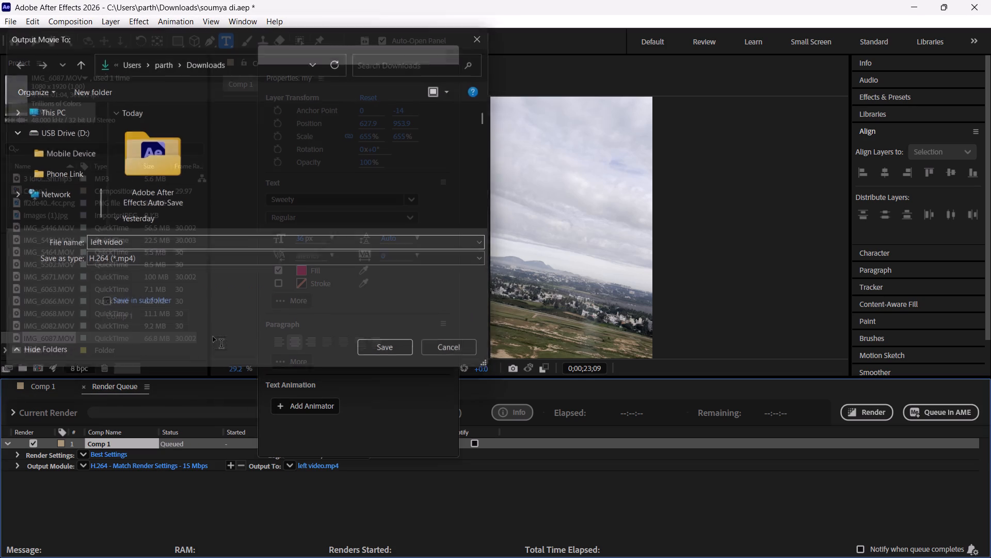
{"action": "left_click", "coordinate": [882, 417]}
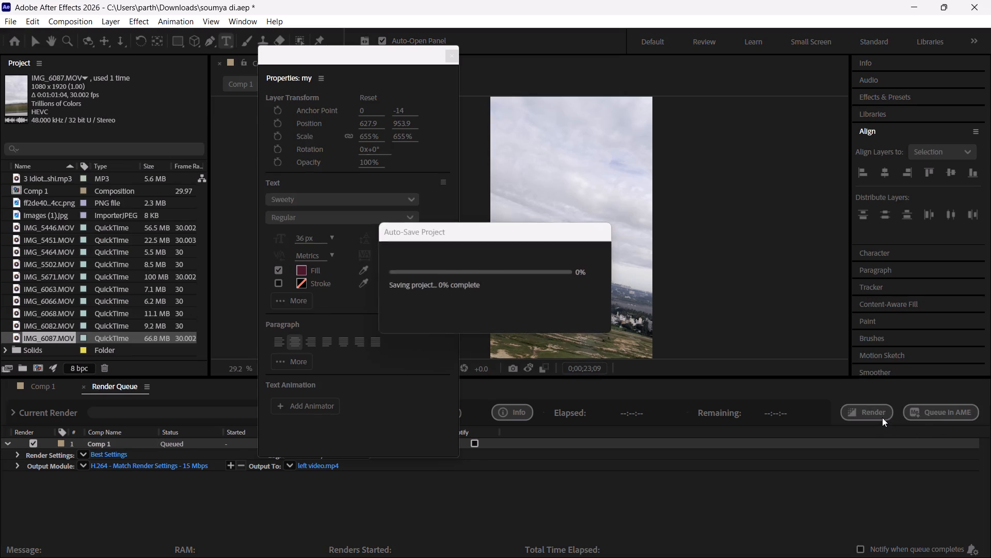
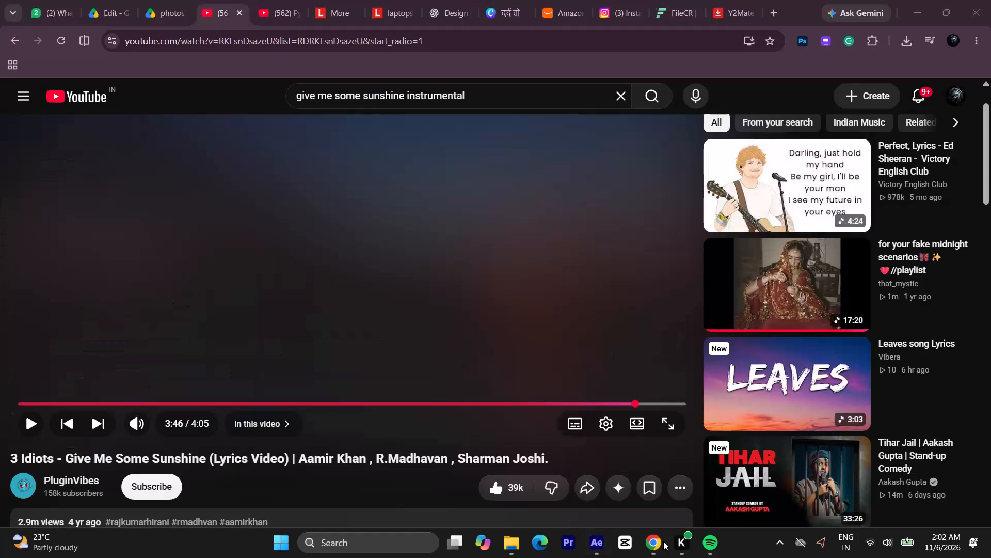
Switch to the WhatsApp page already open in Chrome.
{"action": "left_click", "coordinate": [35, 0]}
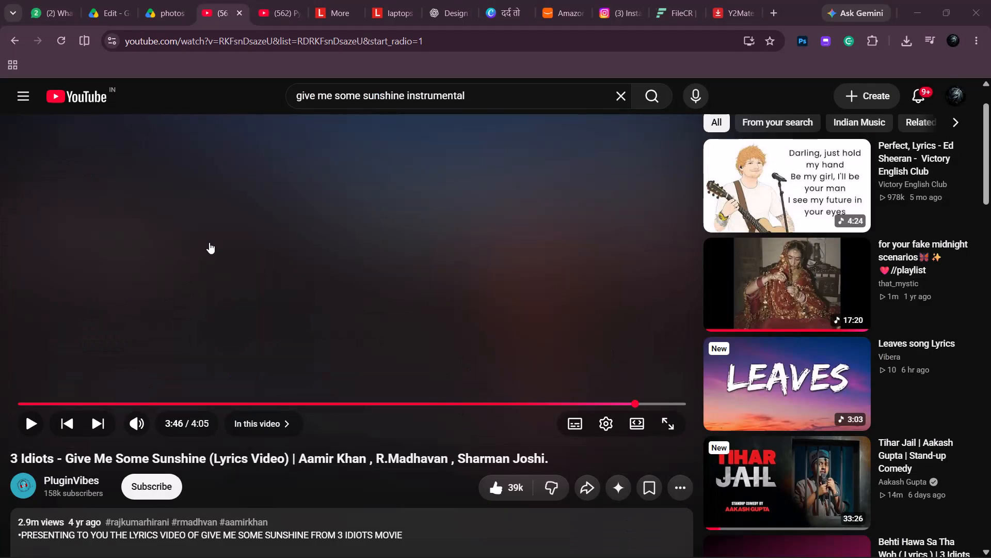